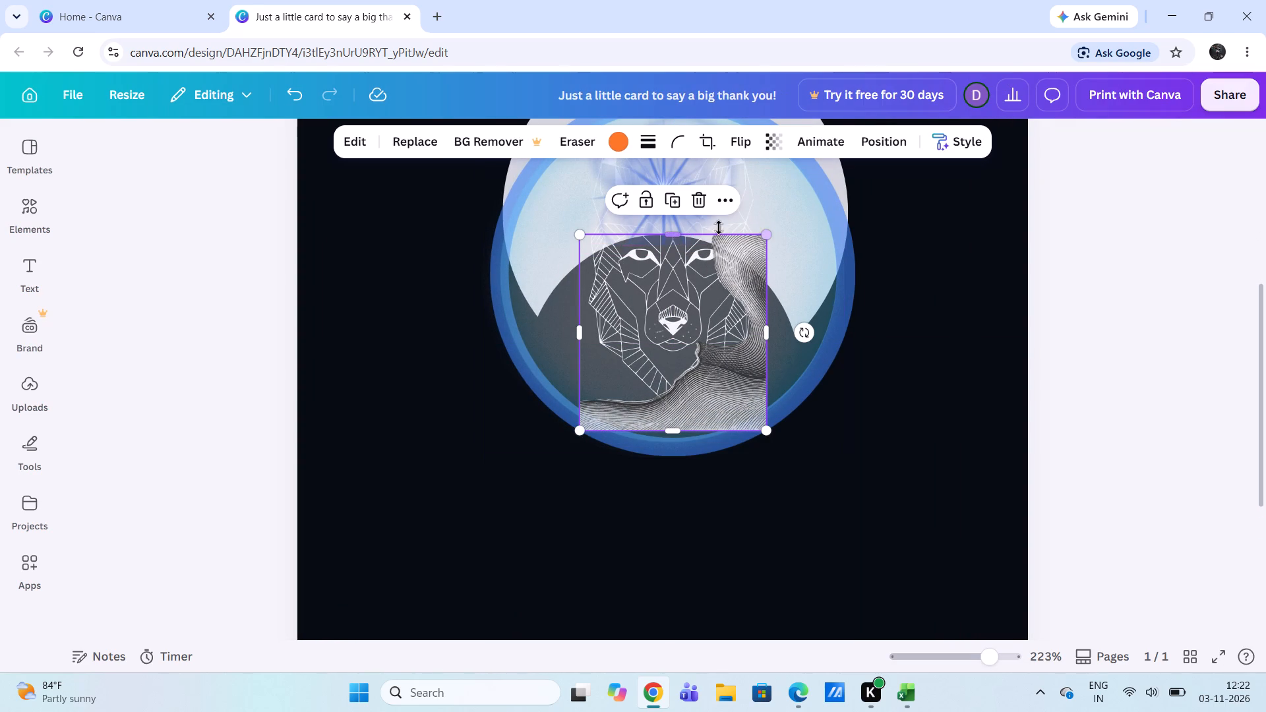
# Shrink the wavy line-textured image over the lion face to about 26.6 by 25.3 and centre it on the face.
pyautogui.moveTo(768, 233); pyautogui.dragTo(758, 252)
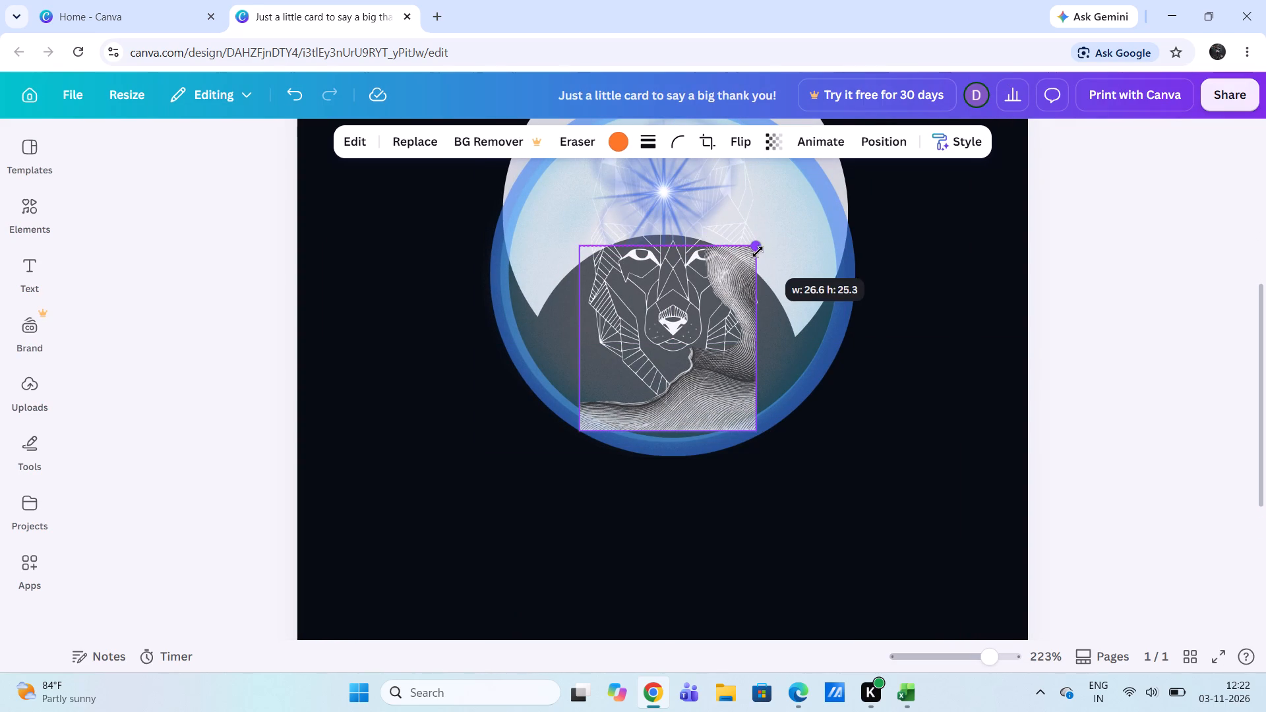
pyautogui.moveTo(758, 252); pyautogui.dragTo(766, 252)
pyautogui.click(681, 318)
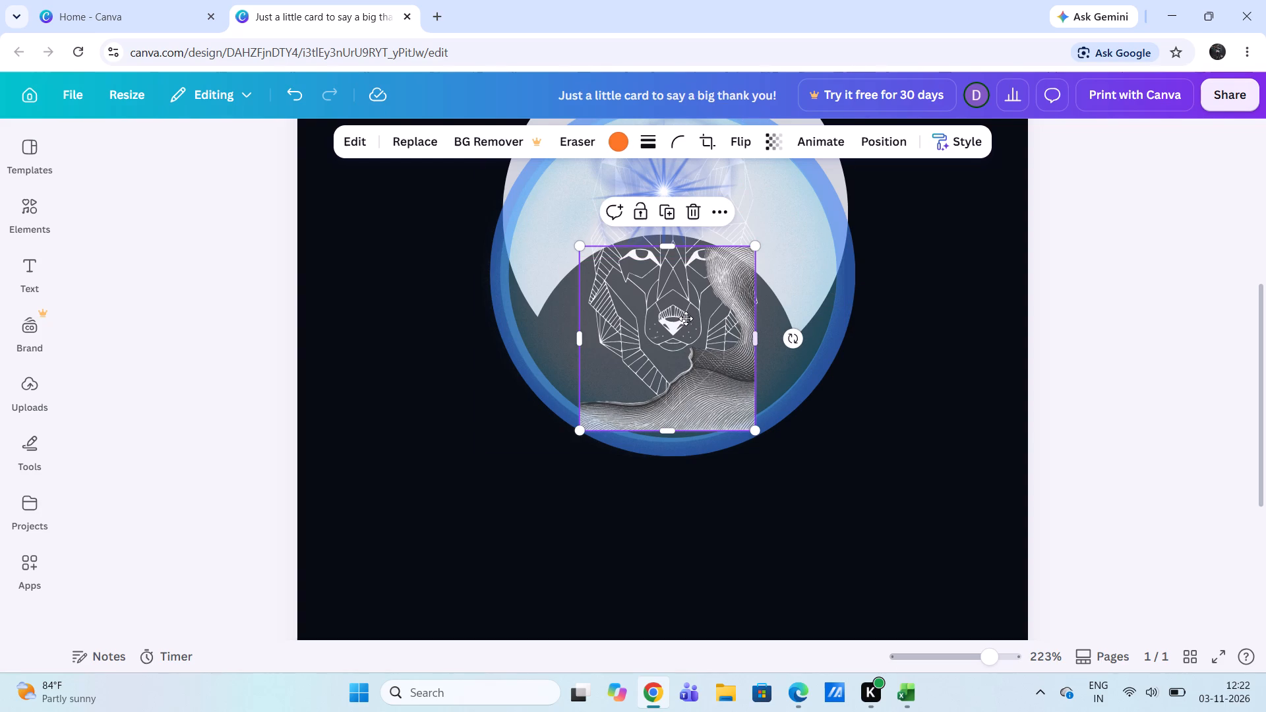
pyautogui.click(711, 348)
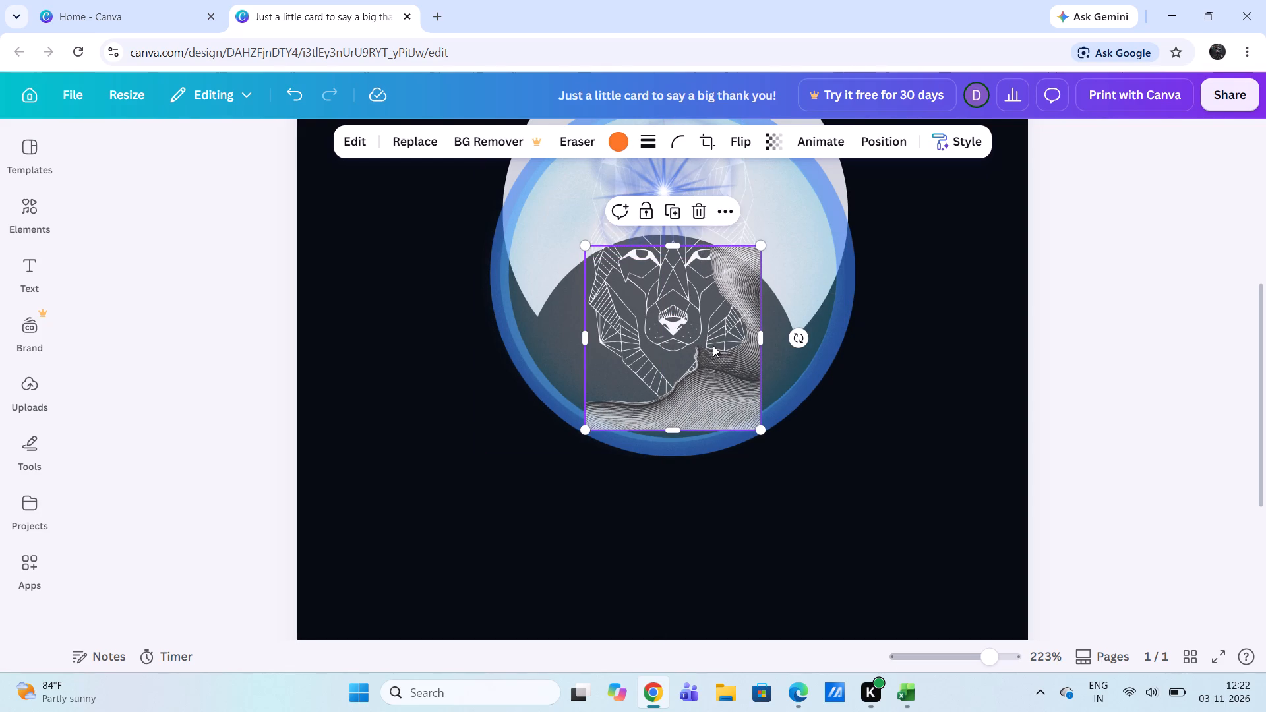
# Rotate the line-textured image to 0° and align it over the lower part of the lion face.
pyautogui.moveTo(793, 335); pyautogui.dragTo(669, 422)
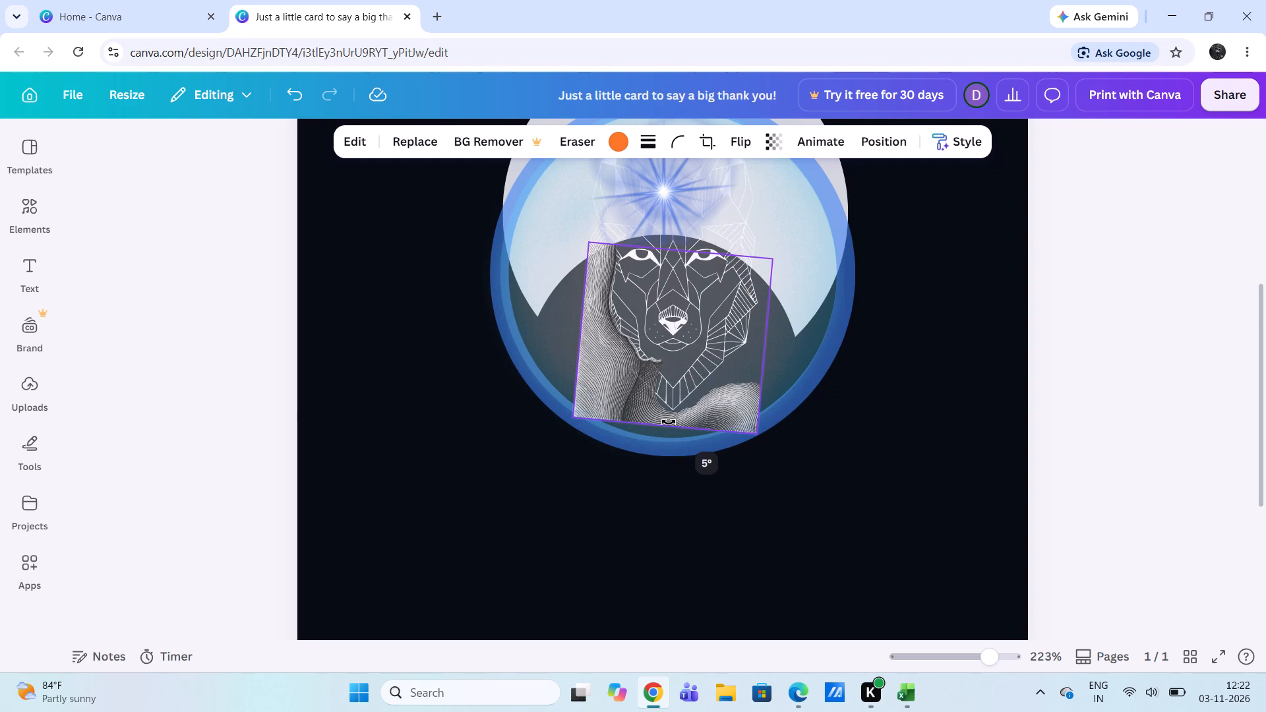
pyautogui.moveTo(669, 422); pyautogui.dragTo(677, 424)
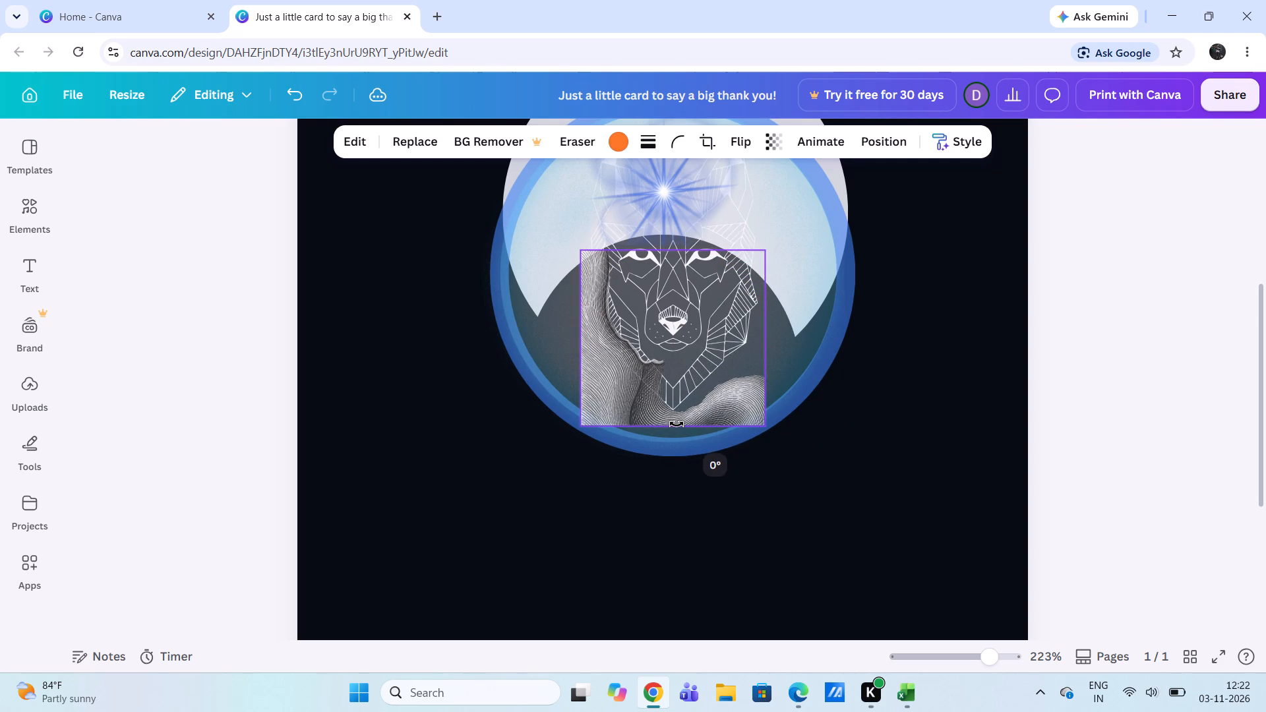
pyautogui.moveTo(677, 424); pyautogui.dragTo(677, 425)
pyautogui.click(691, 394)
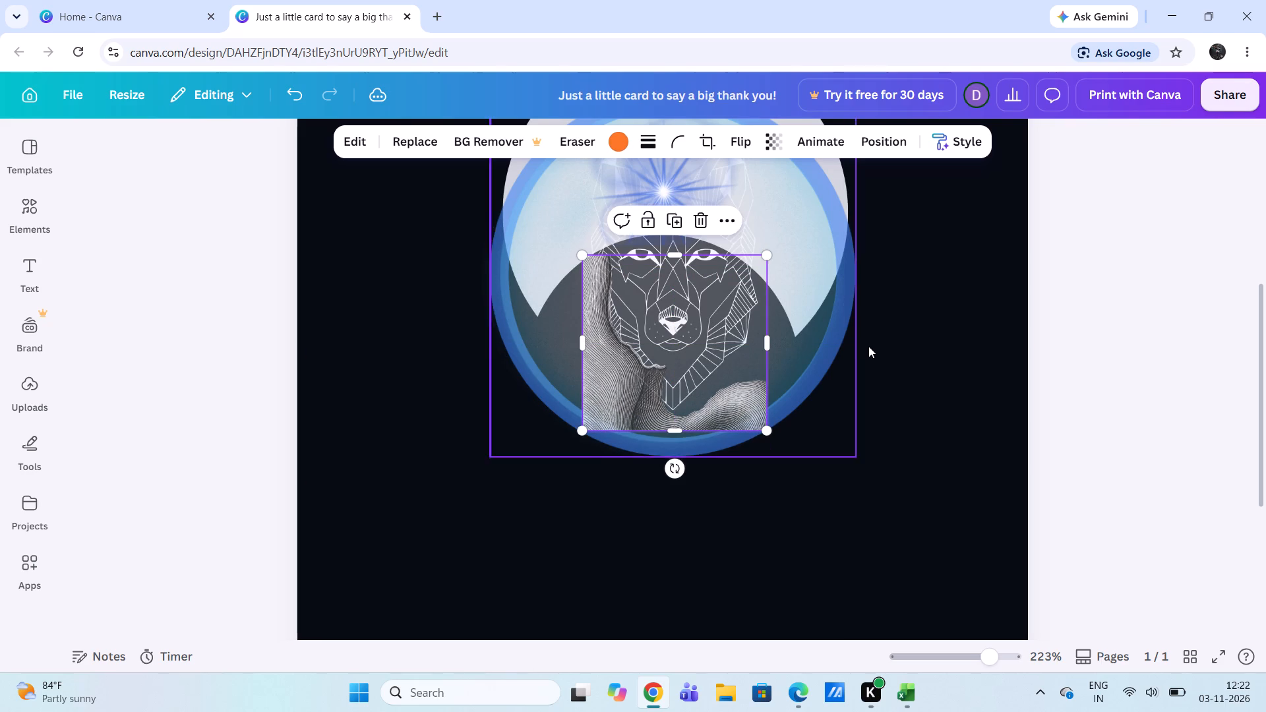
# Move the line-textured image slightly toward the left side of the lion face, near the bottom of the blue circle.
pyautogui.scroll(3, 868, 346)
pyautogui.moveTo(666, 537); pyautogui.dragTo(611, 519)
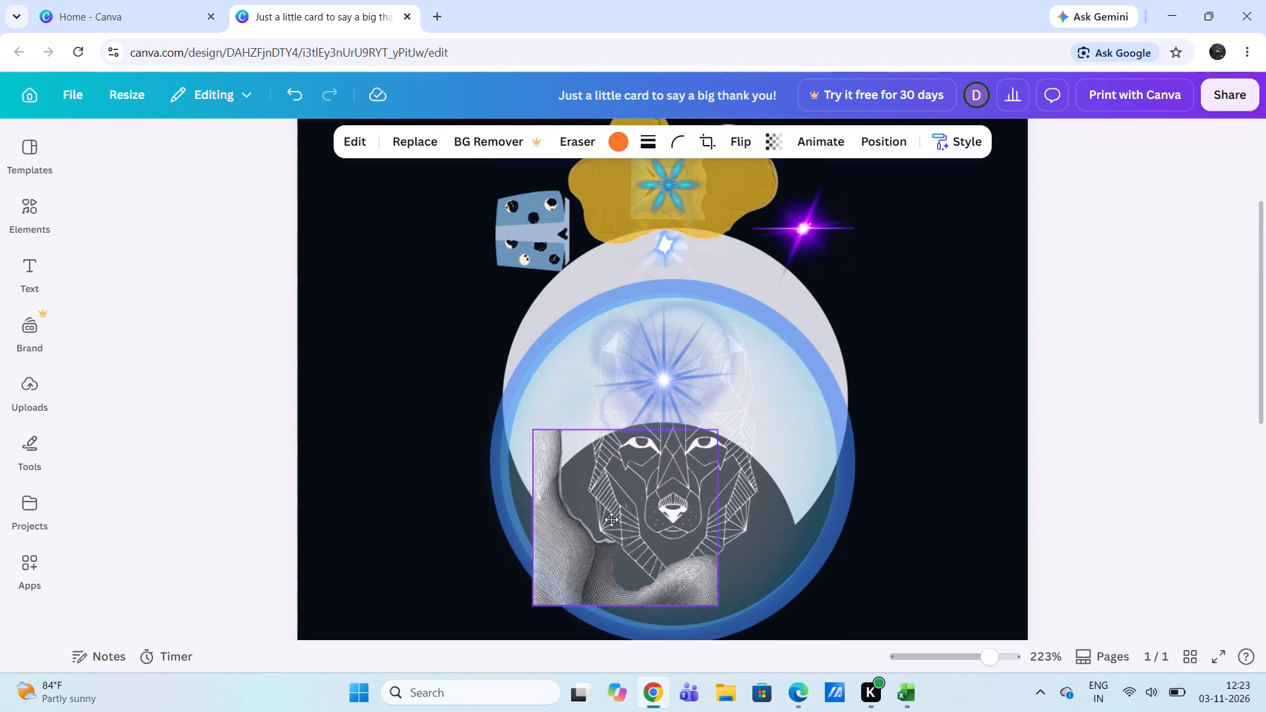
pyautogui.moveTo(611, 519); pyautogui.dragTo(648, 549)
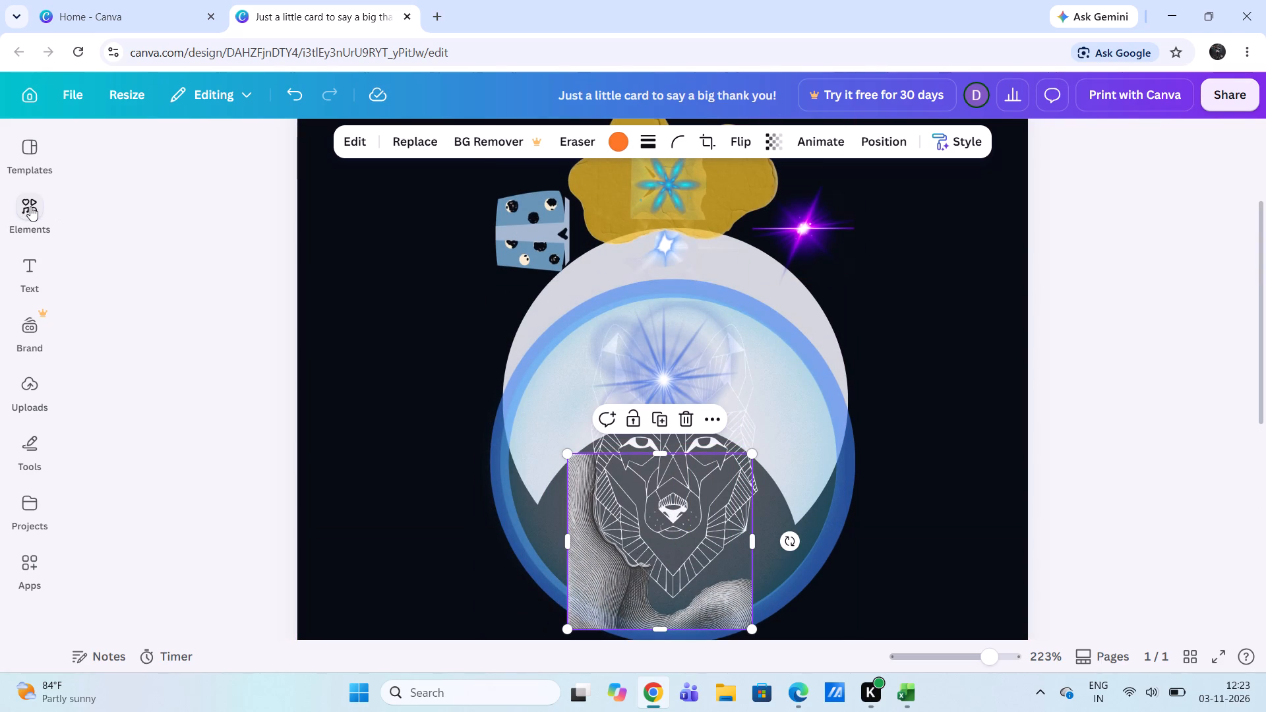
# Add the purple sparkle-dust graphic from the recommended elements to the design.
pyautogui.click(30, 206)
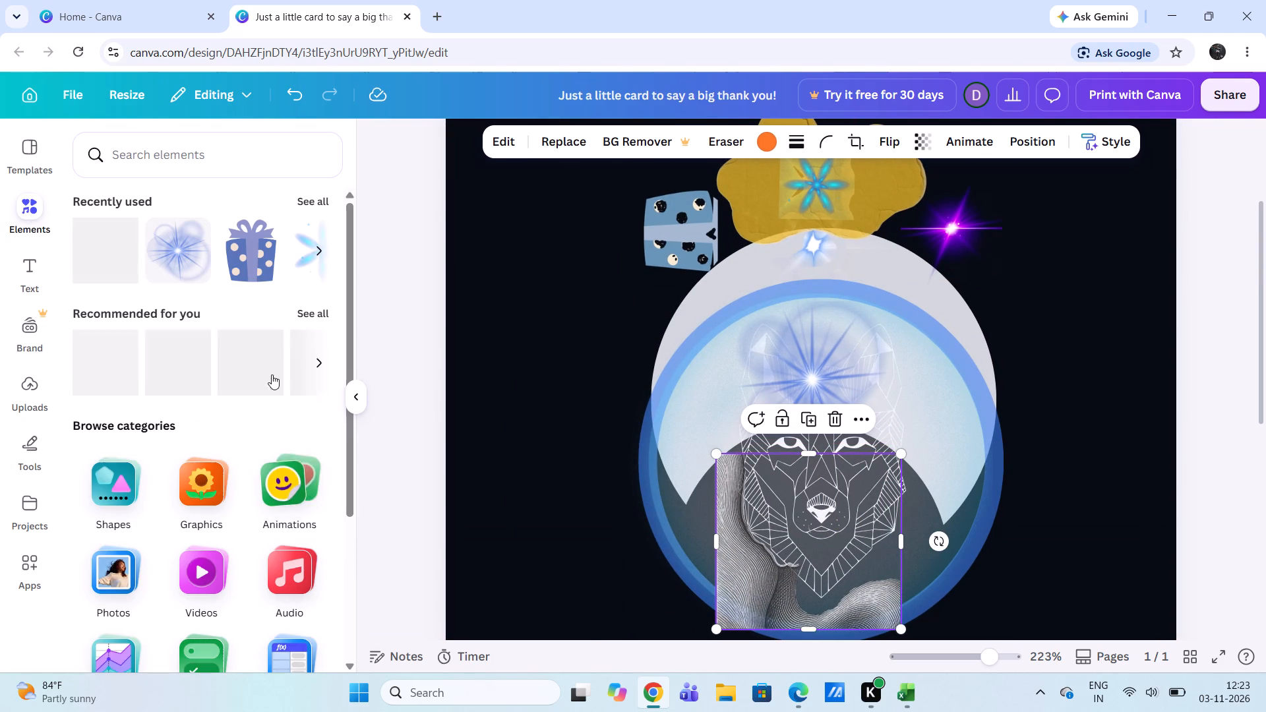
pyautogui.click(313, 369)
pyautogui.click(313, 369)
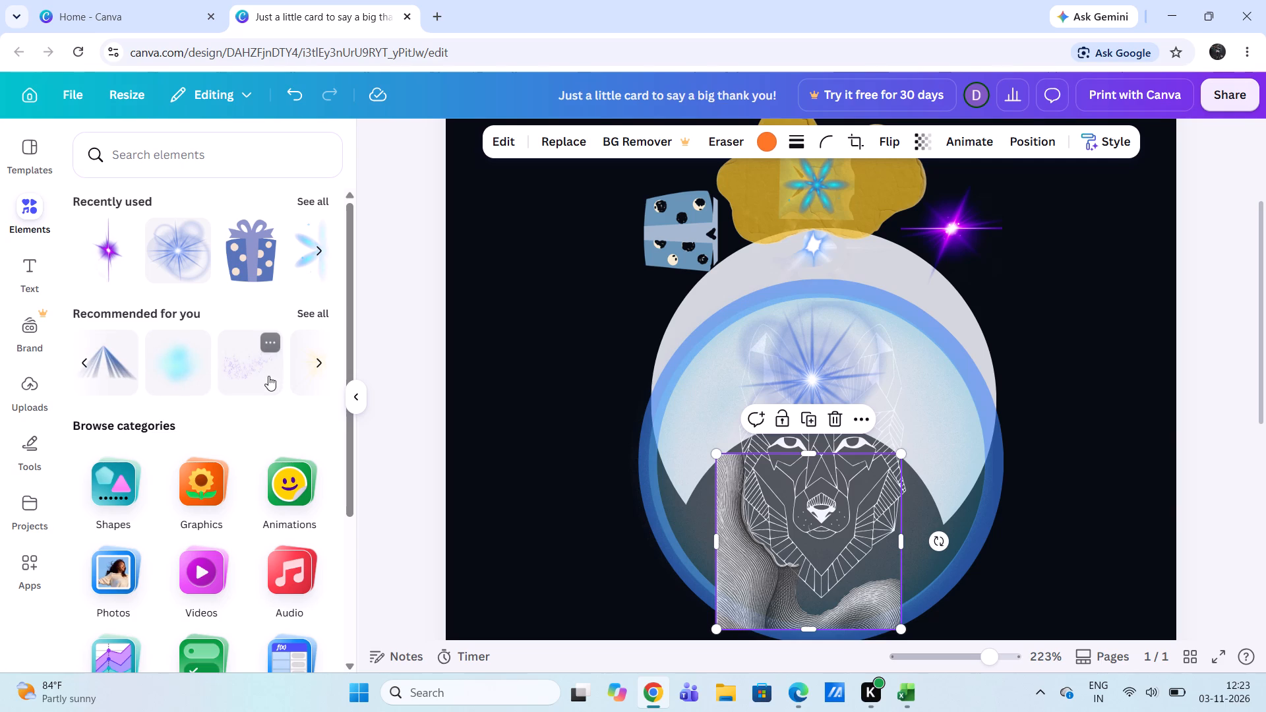
pyautogui.click(268, 376)
# Enlarge the purple sparkle-dust graphic and place it across the blue starburst and the lion's forehead.
pyautogui.moveTo(690, 545); pyautogui.dragTo(677, 534)
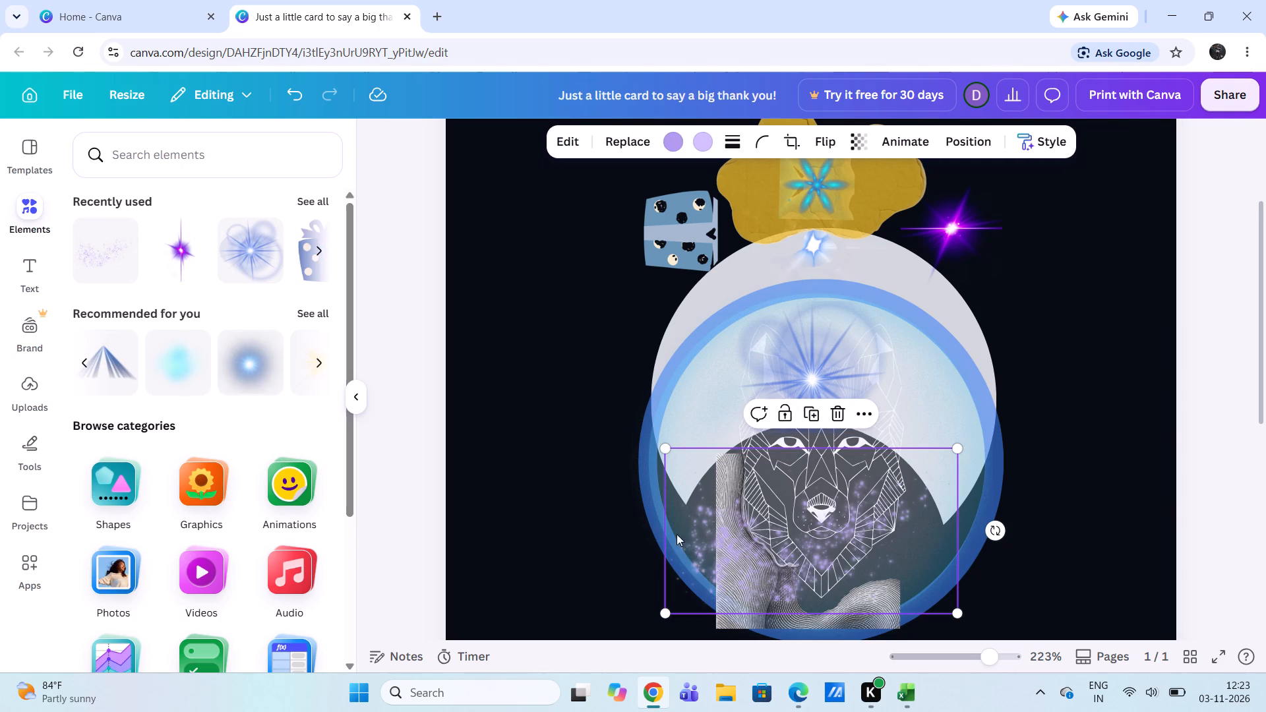
pyautogui.moveTo(677, 534); pyautogui.dragTo(560, 352)
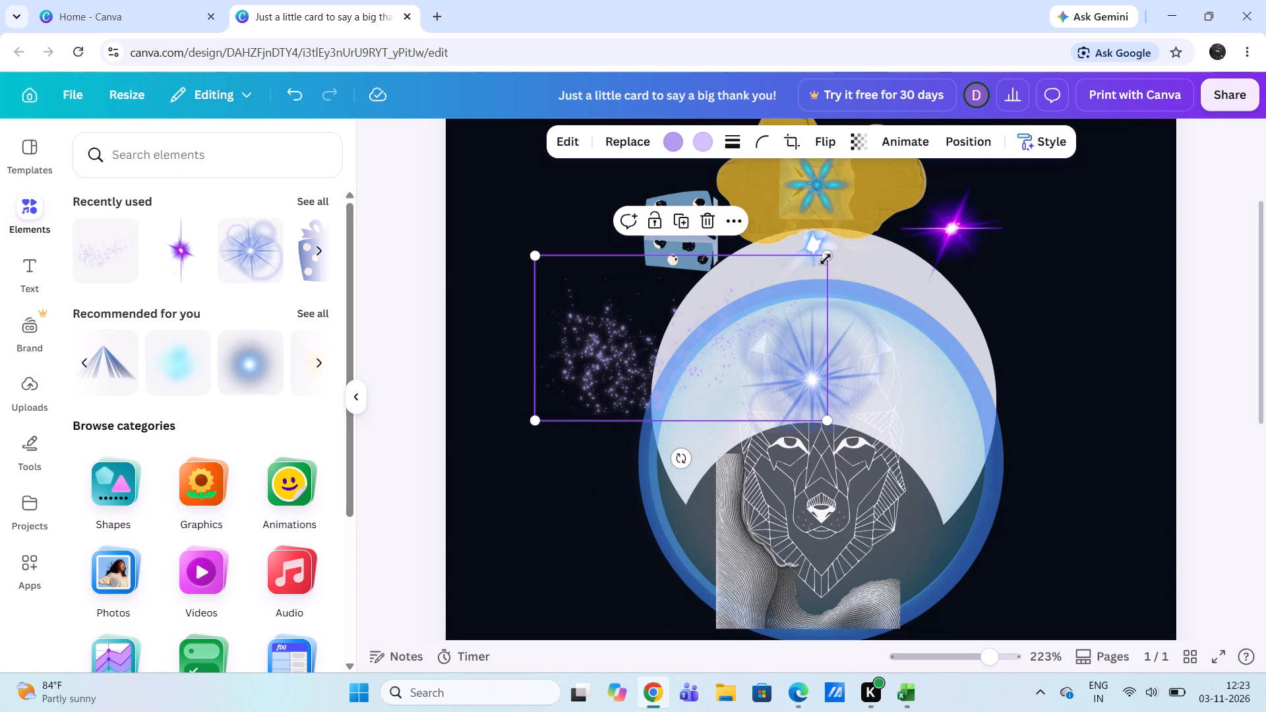
pyautogui.moveTo(824, 257); pyautogui.dragTo(904, 269)
pyautogui.moveTo(592, 357); pyautogui.dragTo(761, 378)
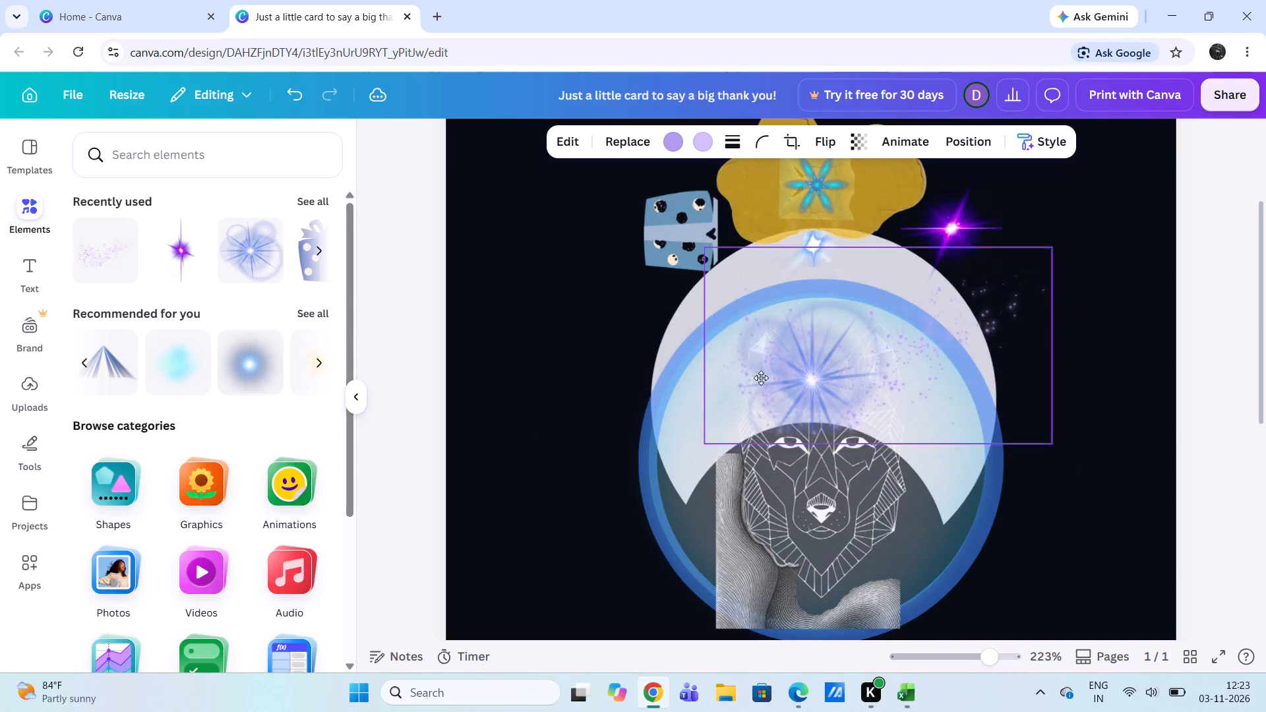
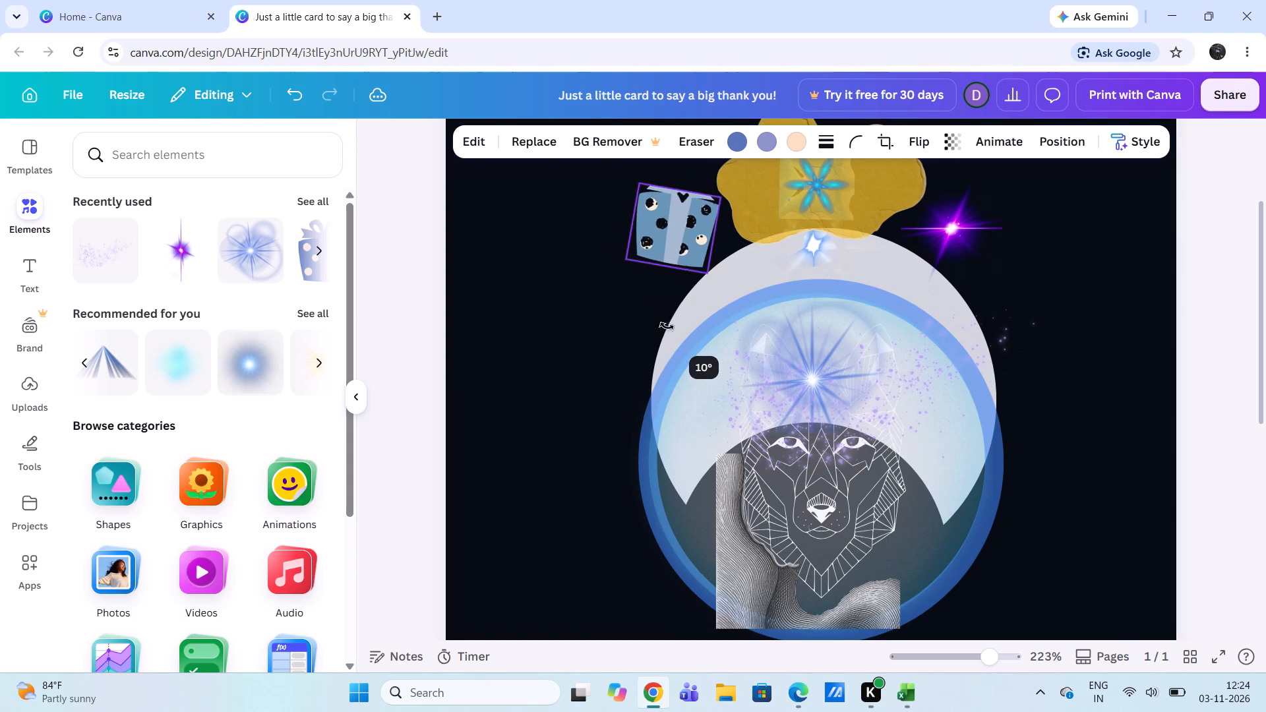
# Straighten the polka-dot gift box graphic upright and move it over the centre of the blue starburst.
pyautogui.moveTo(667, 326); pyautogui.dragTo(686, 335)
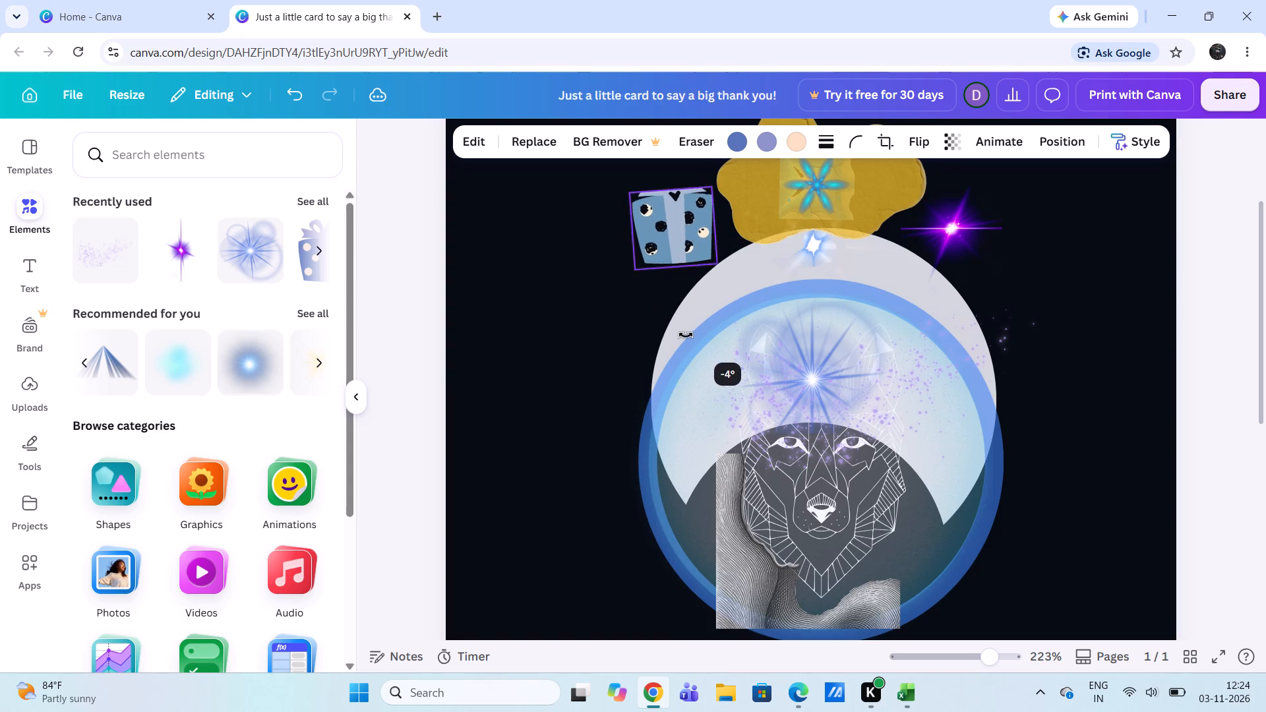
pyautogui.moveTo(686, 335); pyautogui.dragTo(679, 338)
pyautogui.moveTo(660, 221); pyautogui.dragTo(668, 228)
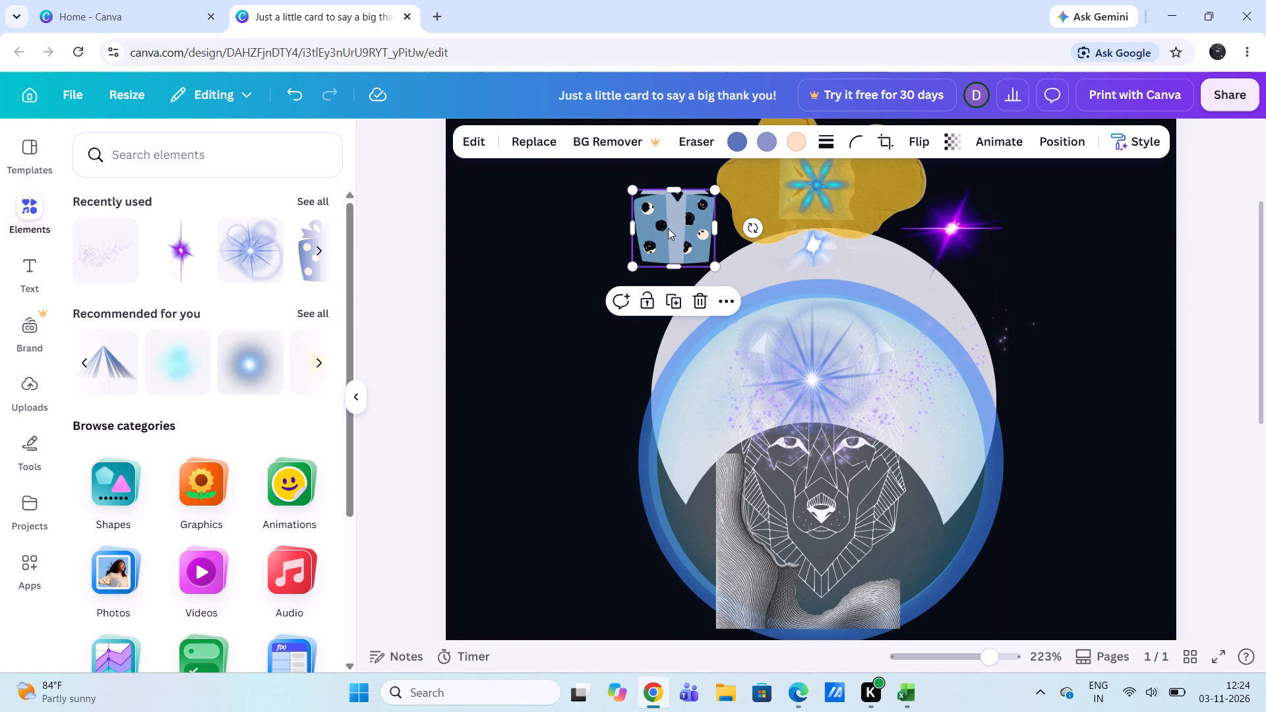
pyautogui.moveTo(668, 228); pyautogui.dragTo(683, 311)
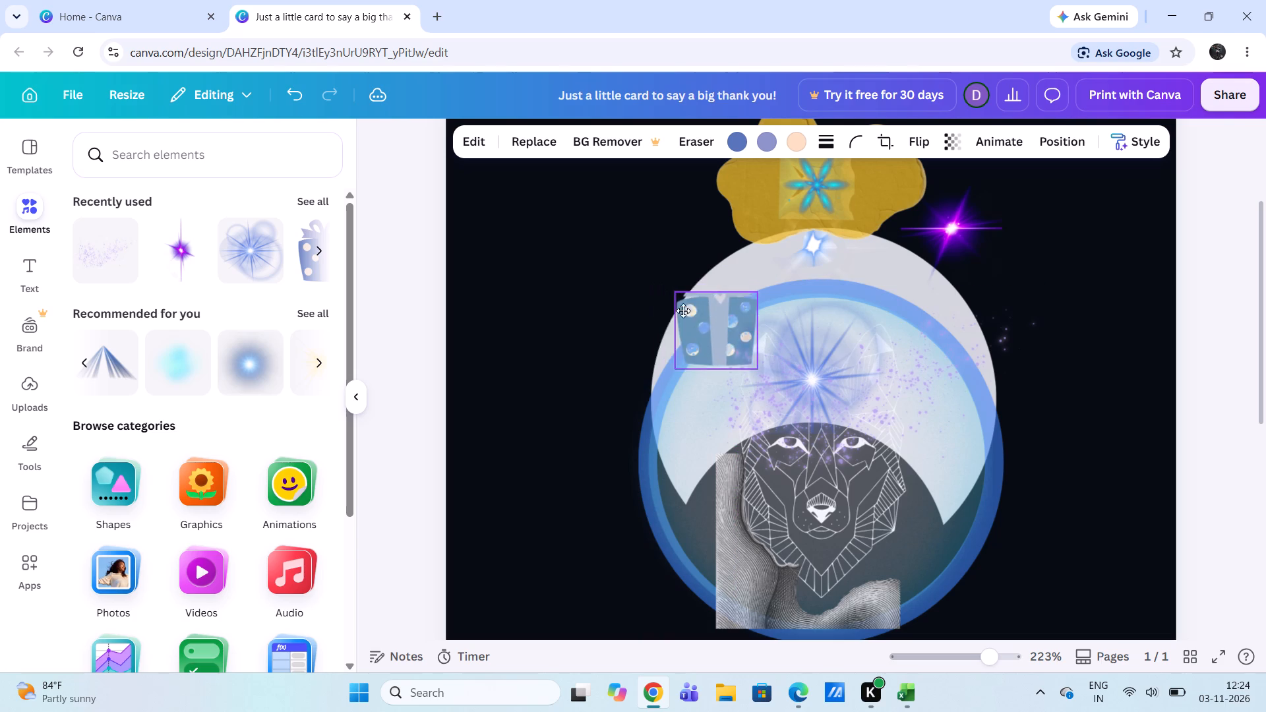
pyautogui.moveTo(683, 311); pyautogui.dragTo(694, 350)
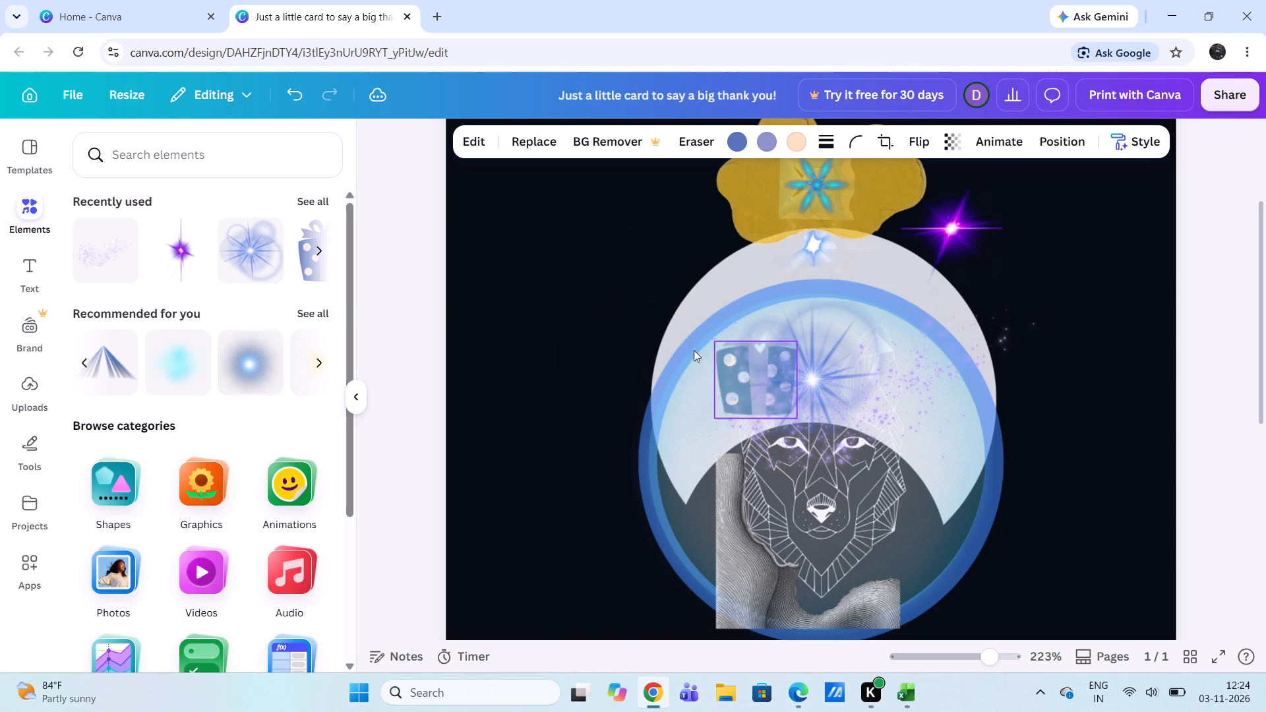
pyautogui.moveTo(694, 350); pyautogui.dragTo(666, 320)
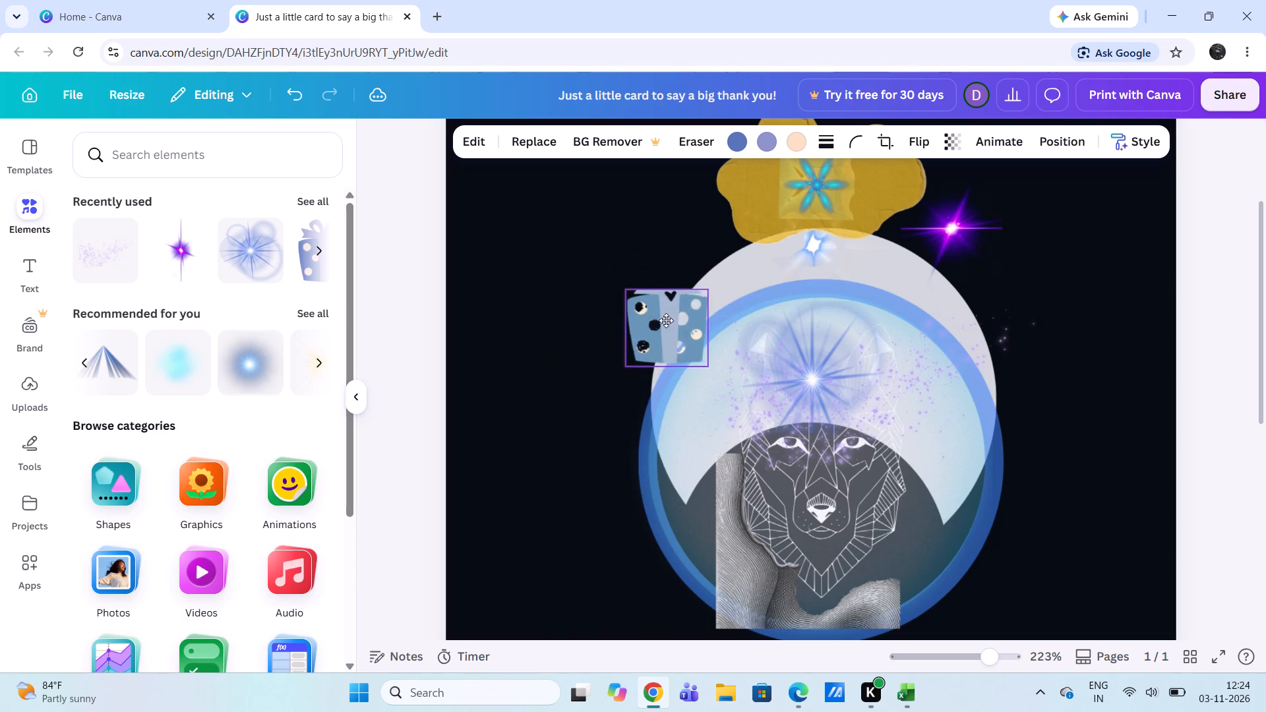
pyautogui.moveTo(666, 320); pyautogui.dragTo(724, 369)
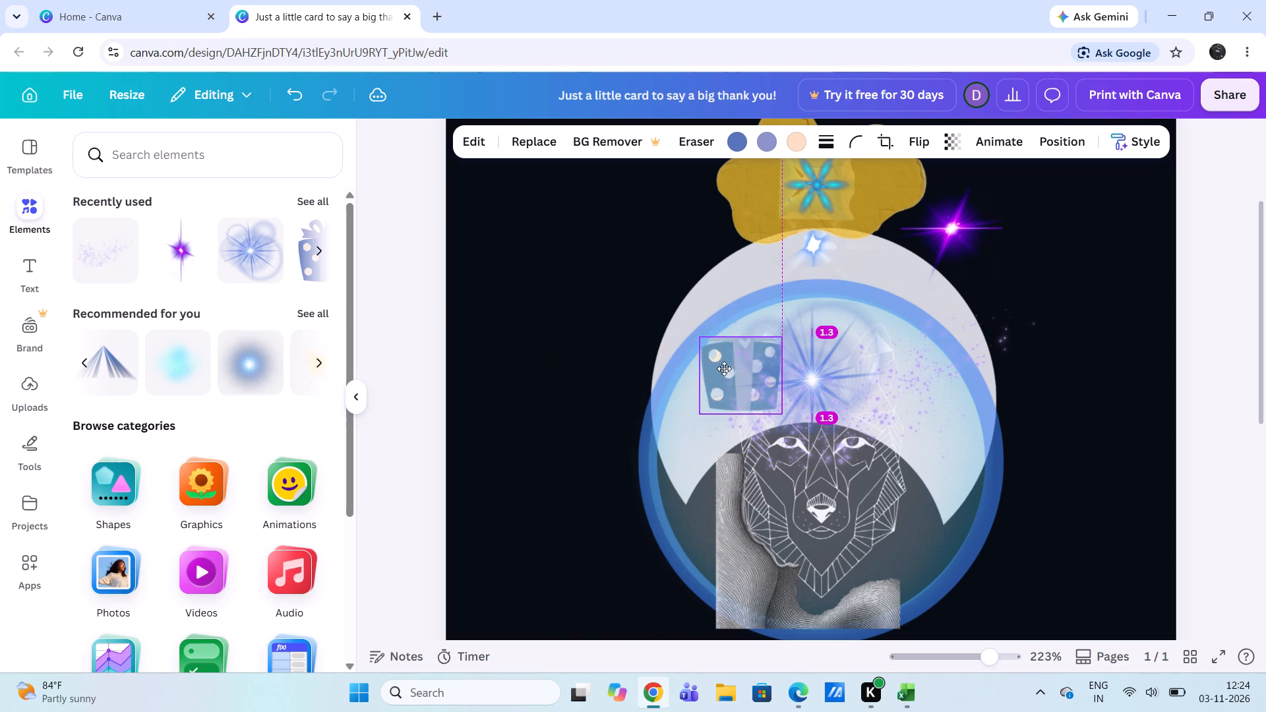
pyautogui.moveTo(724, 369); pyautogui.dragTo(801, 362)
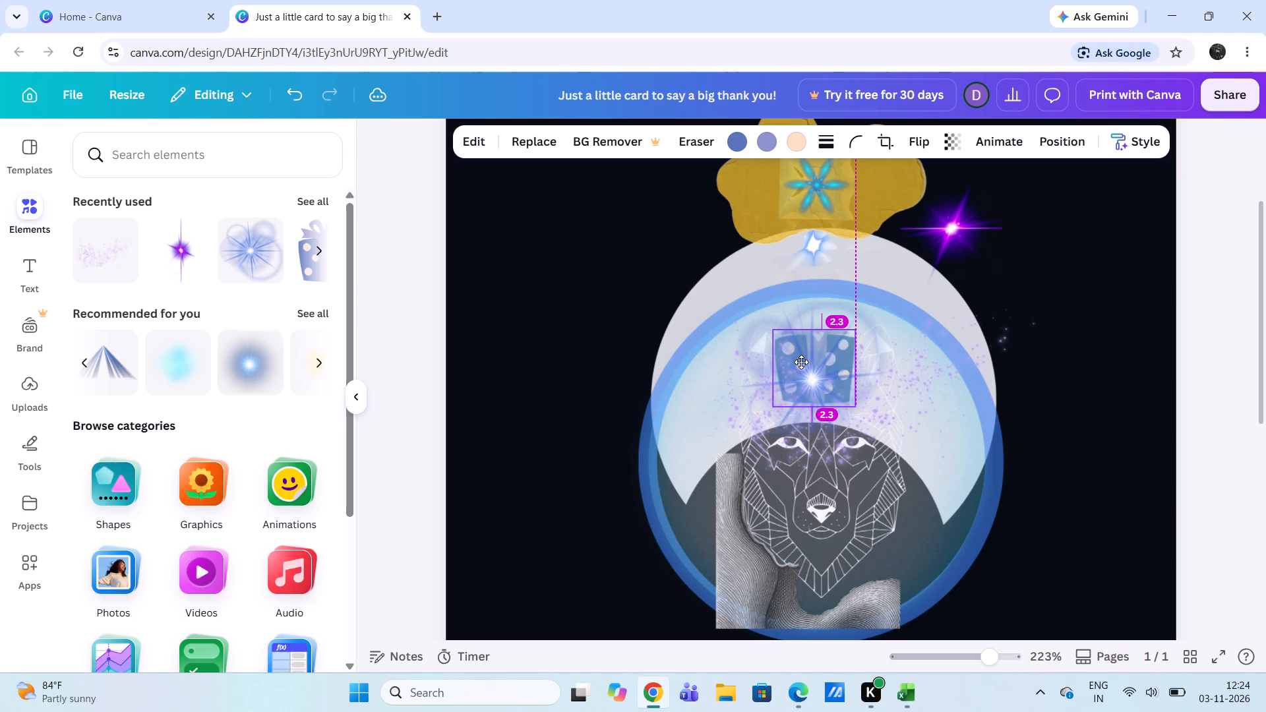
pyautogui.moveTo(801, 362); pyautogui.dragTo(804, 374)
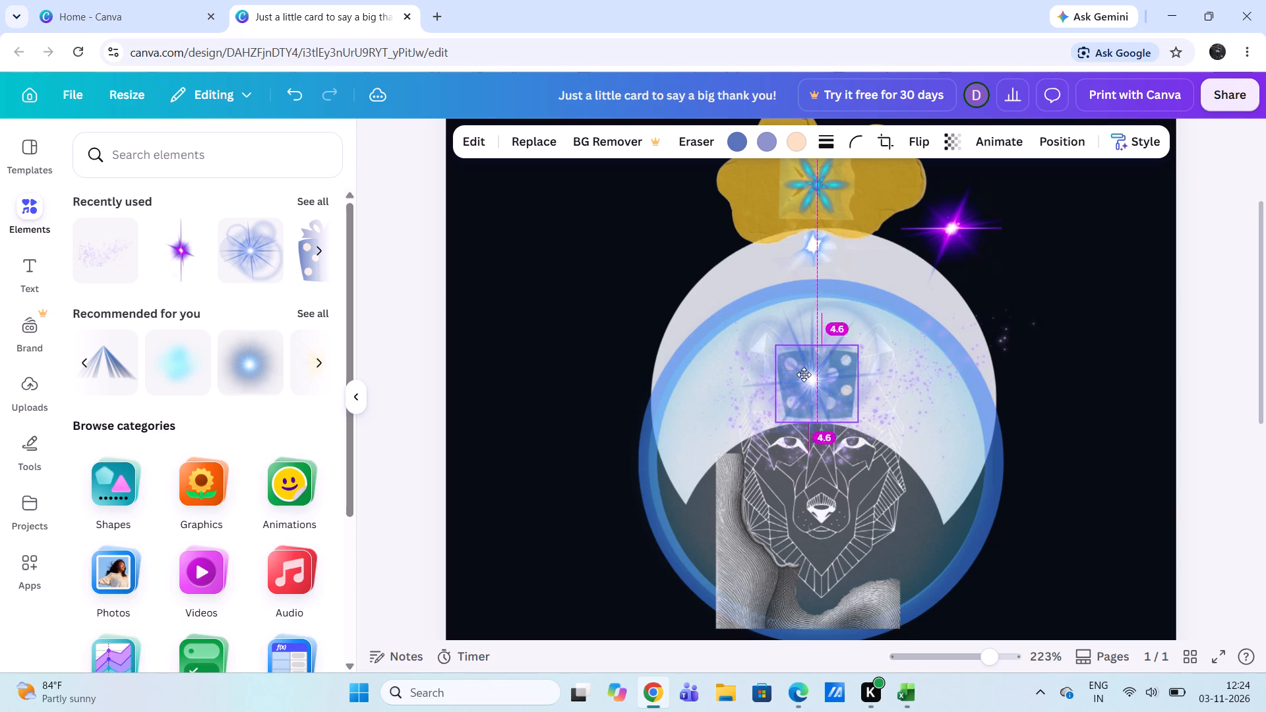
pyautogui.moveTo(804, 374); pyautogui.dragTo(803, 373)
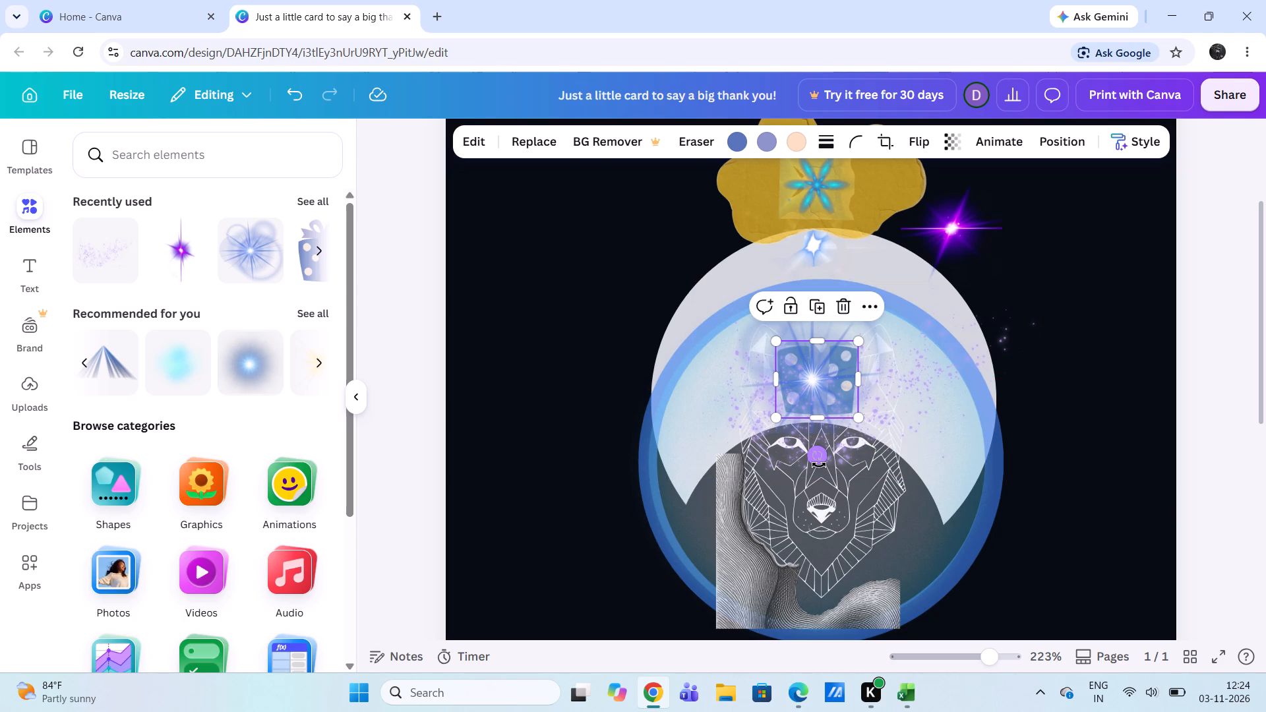
# Rotate the polka-dot gift box clockwise to a steep diagonal tilt.
pyautogui.moveTo(819, 465); pyautogui.dragTo(760, 407)
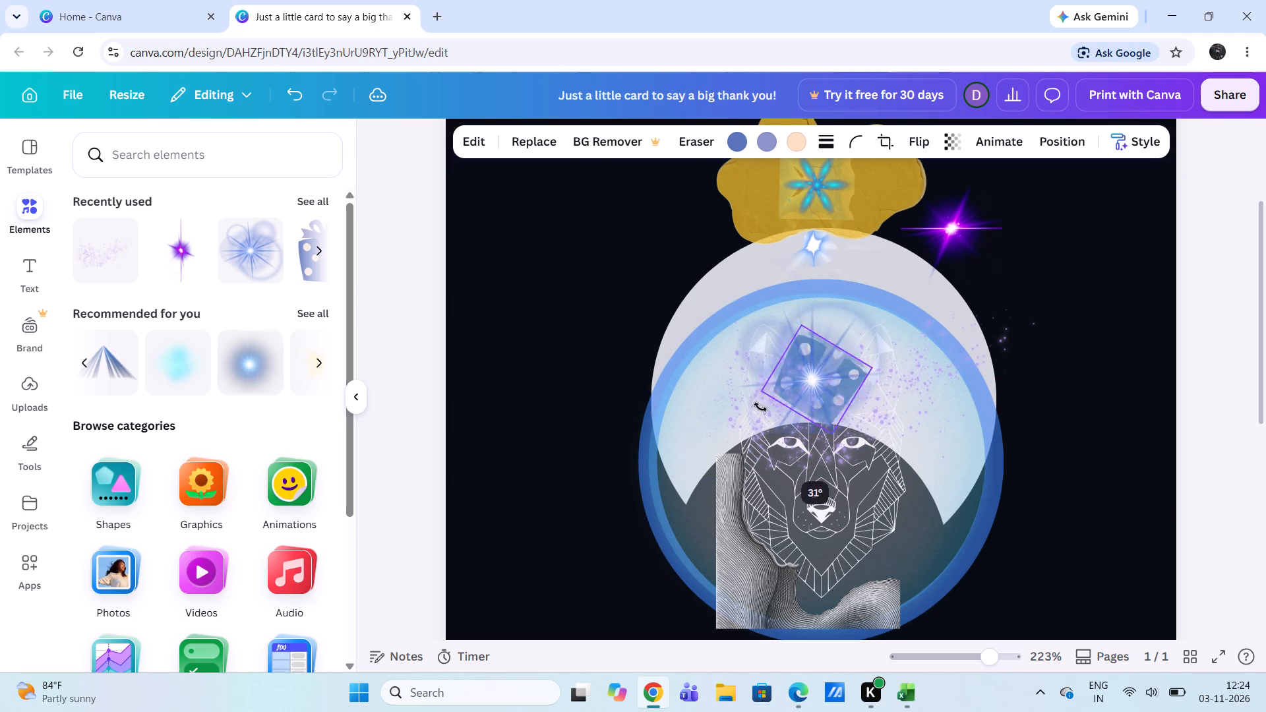
pyautogui.moveTo(760, 407); pyautogui.dragTo(799, 452)
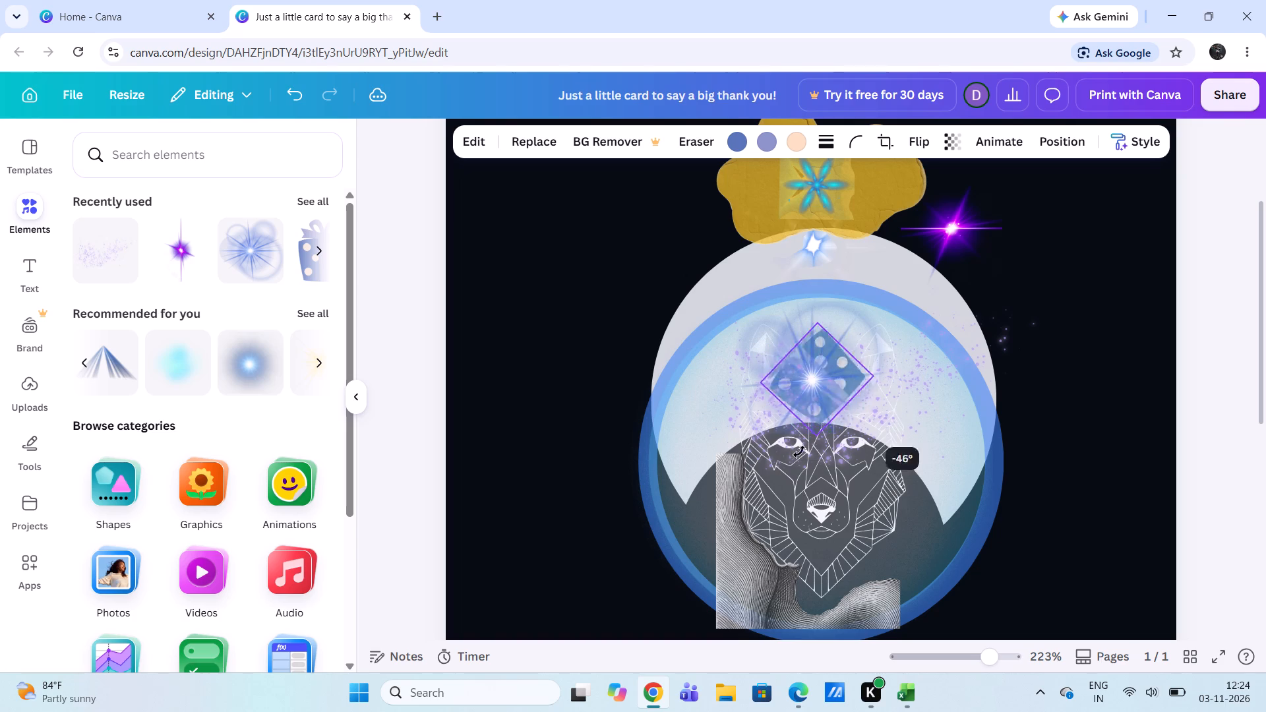
pyautogui.moveTo(799, 452); pyautogui.dragTo(789, 400)
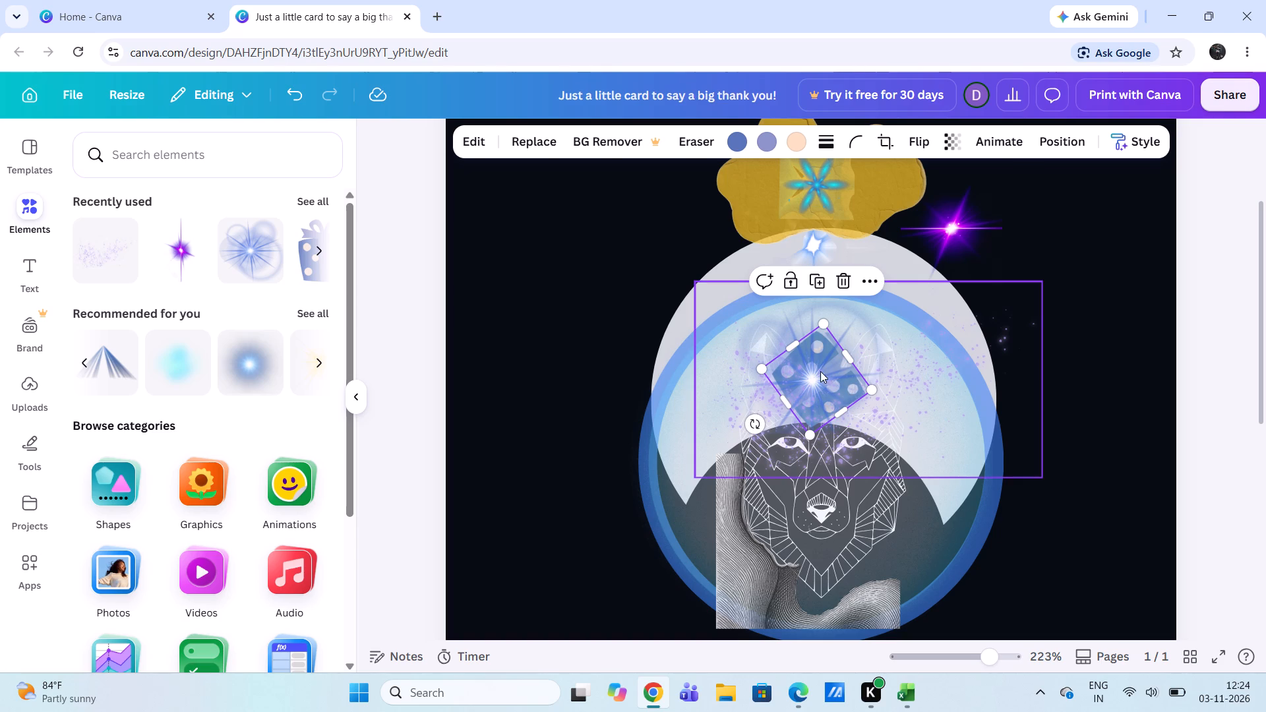
# Move the tilted gift box off the lion artwork onto the dark background, just left of the pale arc and blue circle.
pyautogui.moveTo(824, 387); pyautogui.dragTo(824, 367)
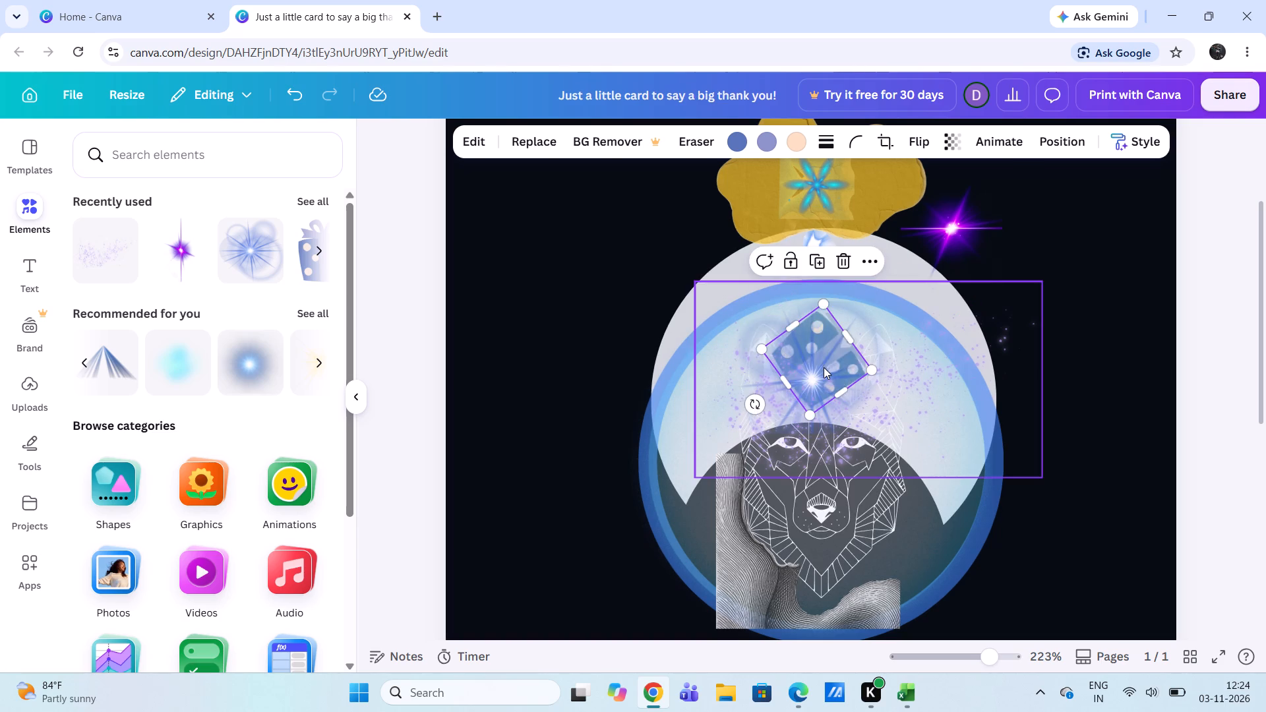
pyautogui.moveTo(824, 367); pyautogui.dragTo(799, 361)
pyautogui.moveTo(799, 361); pyautogui.dragTo(868, 401)
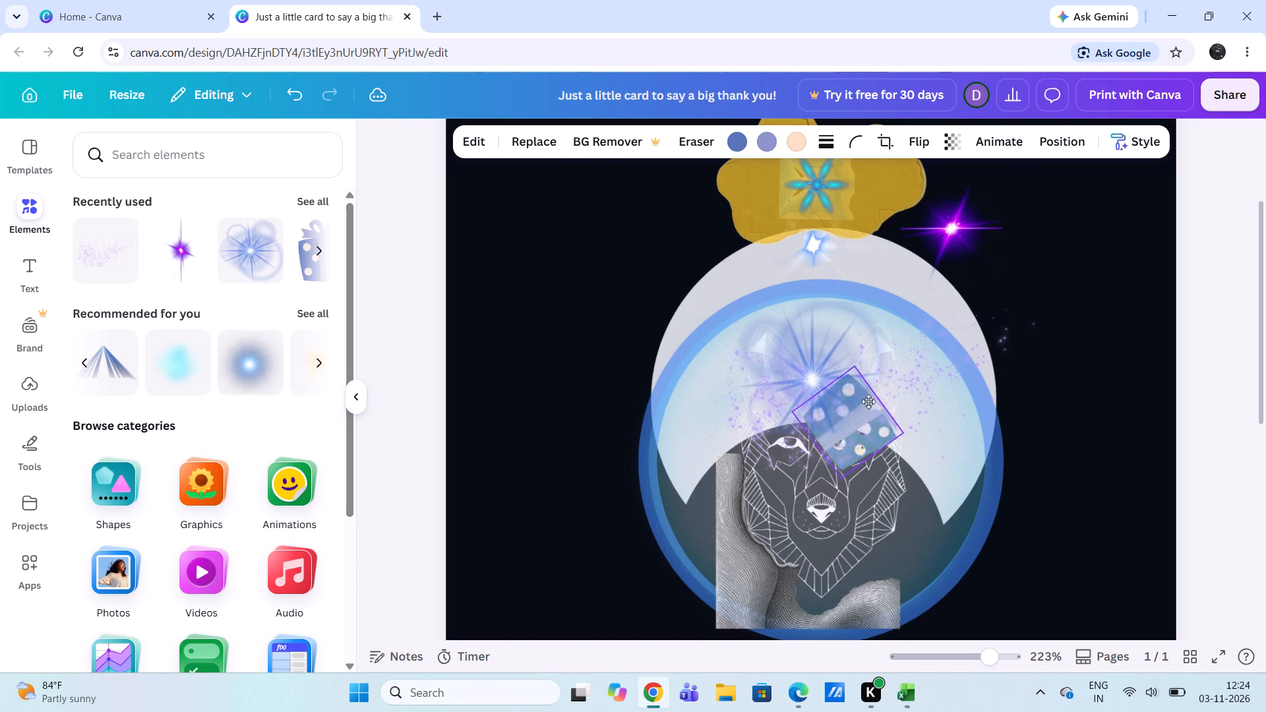
pyautogui.moveTo(868, 401); pyautogui.dragTo(864, 494)
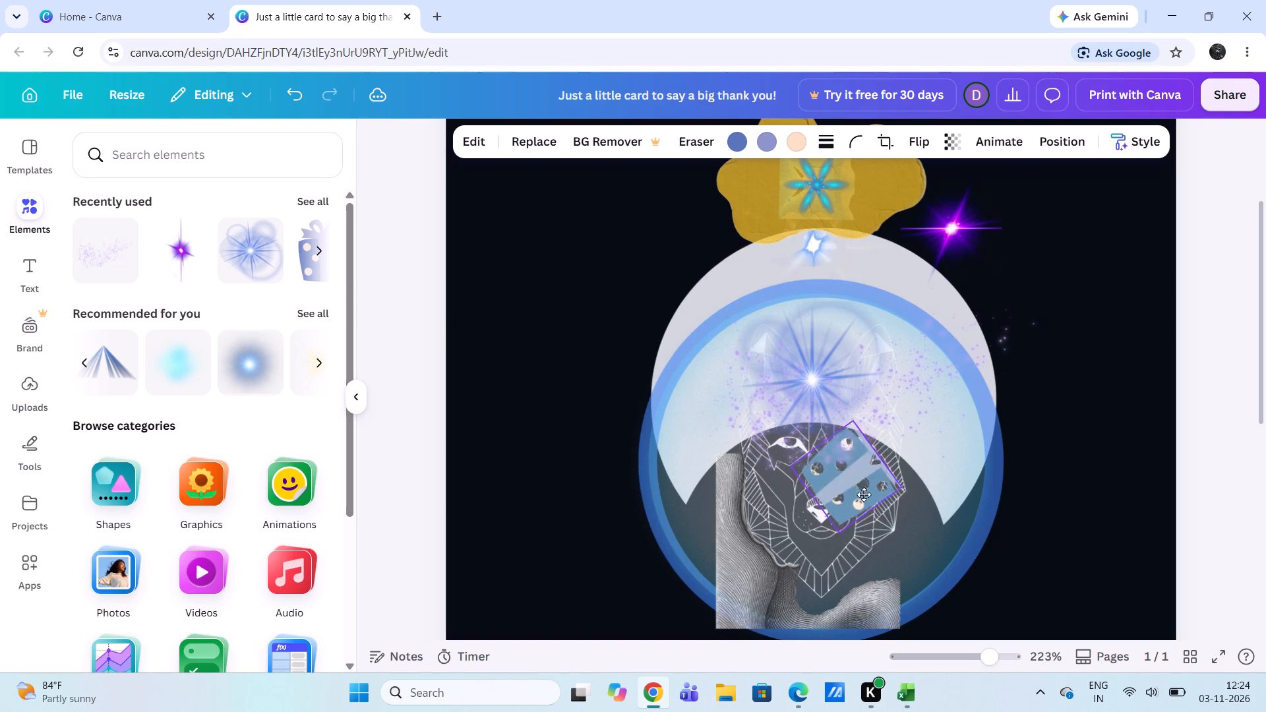
pyautogui.moveTo(864, 494); pyautogui.dragTo(844, 444)
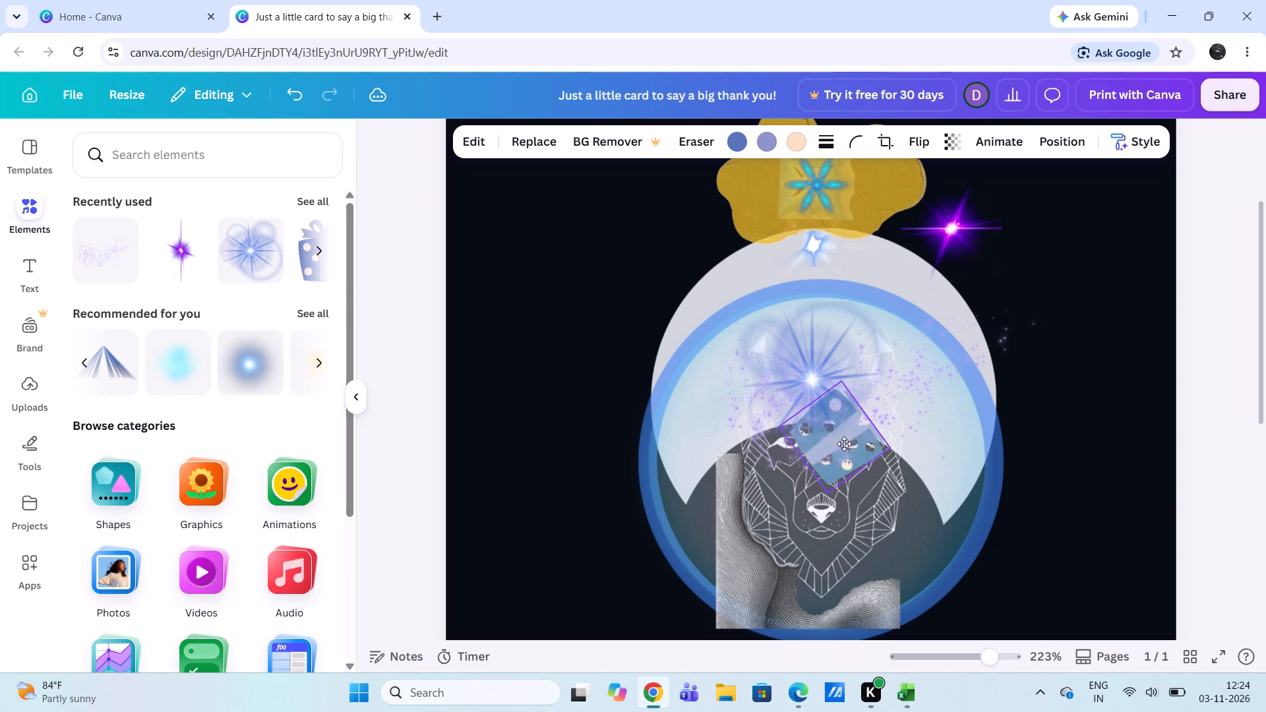
pyautogui.moveTo(844, 444); pyautogui.dragTo(831, 490)
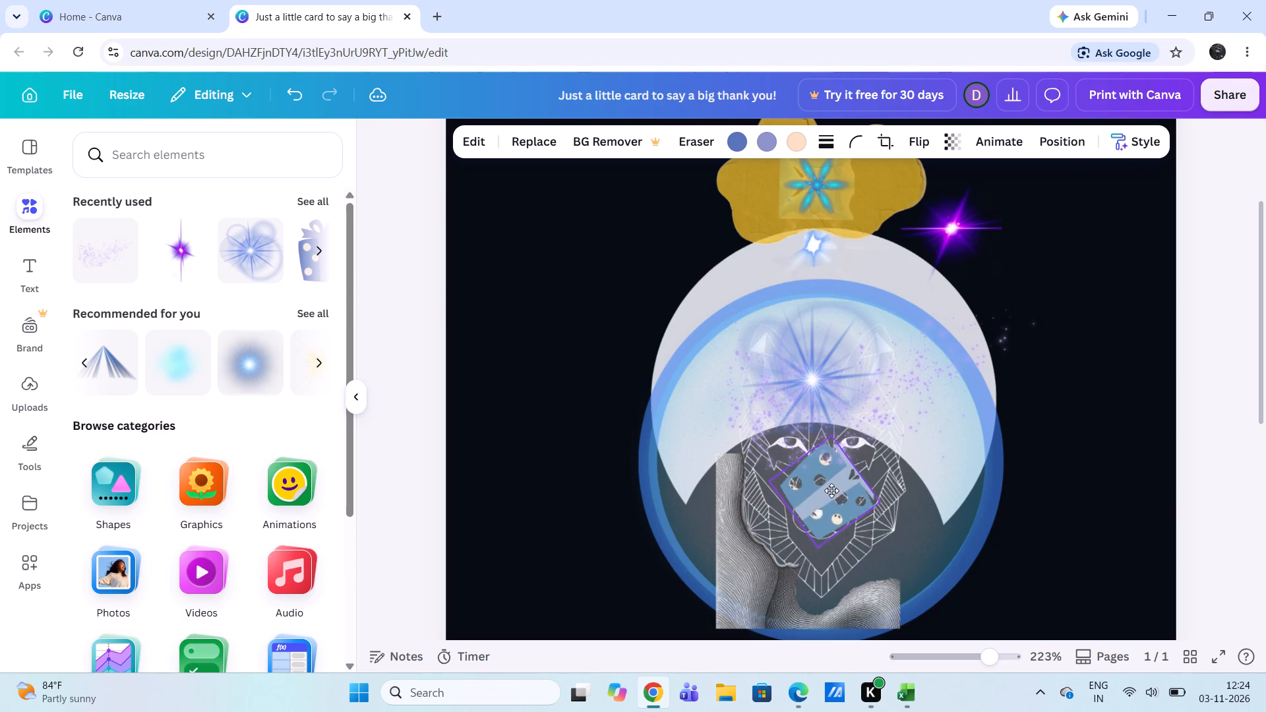
pyautogui.moveTo(831, 490); pyautogui.dragTo(820, 445)
pyautogui.scroll(-1, 837, 498)
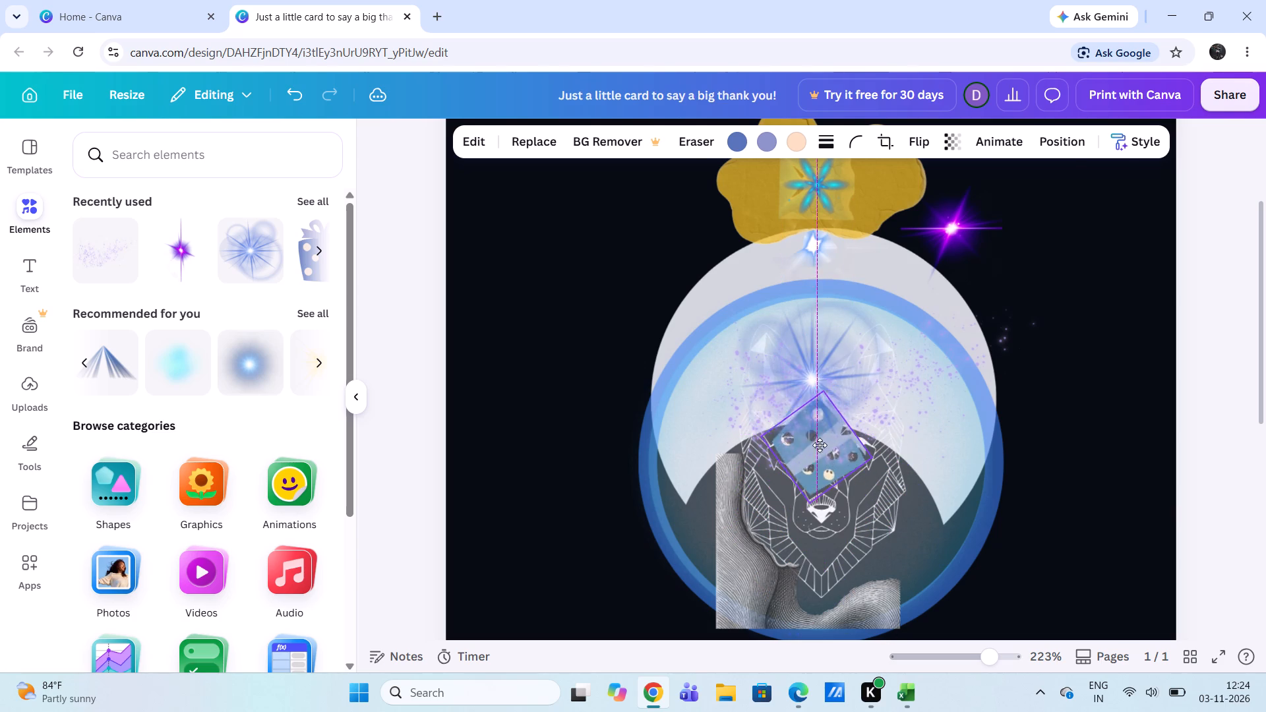
pyautogui.moveTo(820, 445); pyautogui.dragTo(832, 436)
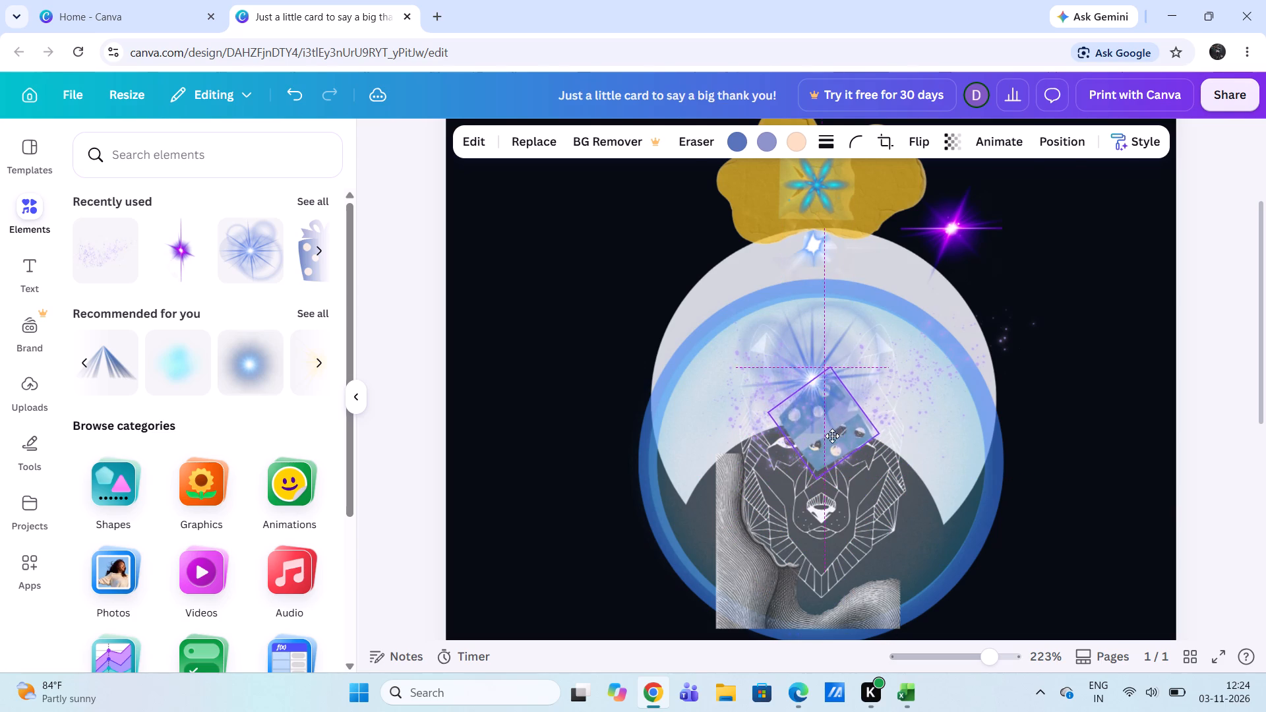
pyautogui.moveTo(832, 436); pyautogui.dragTo(866, 479)
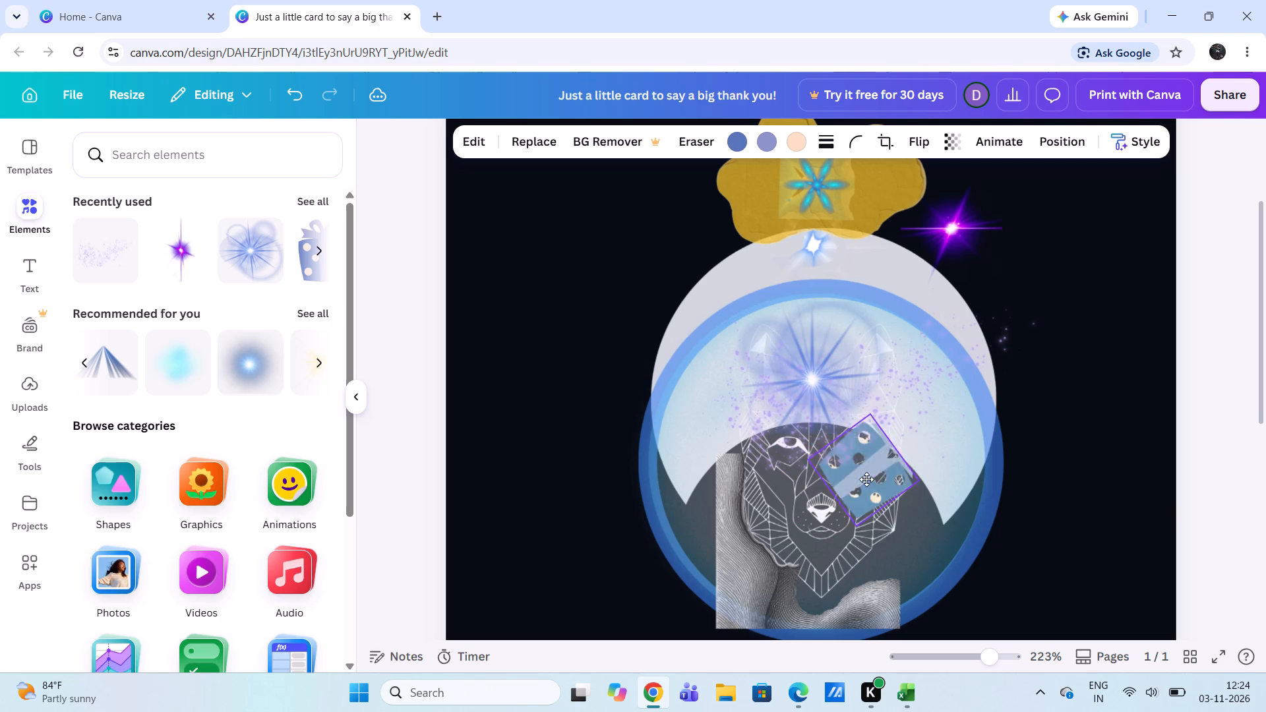
pyautogui.moveTo(866, 479); pyautogui.dragTo(602, 336)
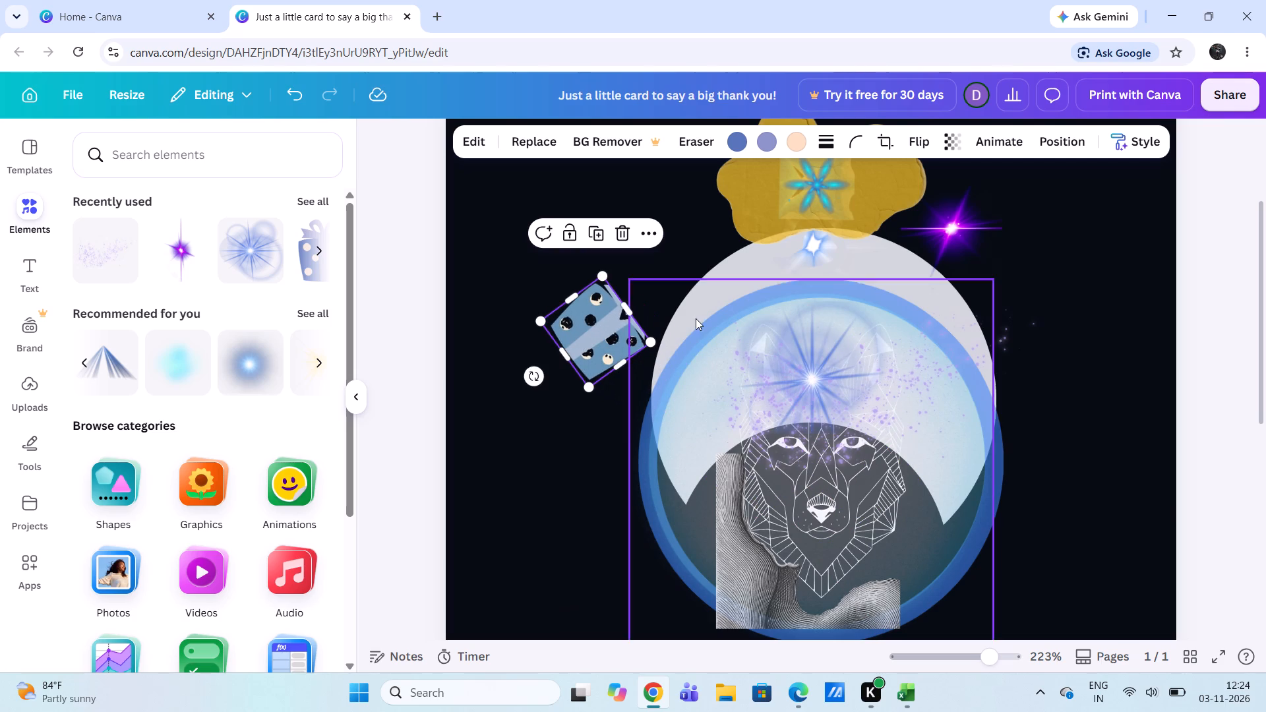
# Move the purple star flare onto the dark background to the right of the yellow paper shape, above the small sparkles.
pyautogui.scroll(1, 846, 193)
pyautogui.moveTo(936, 312); pyautogui.dragTo(994, 333)
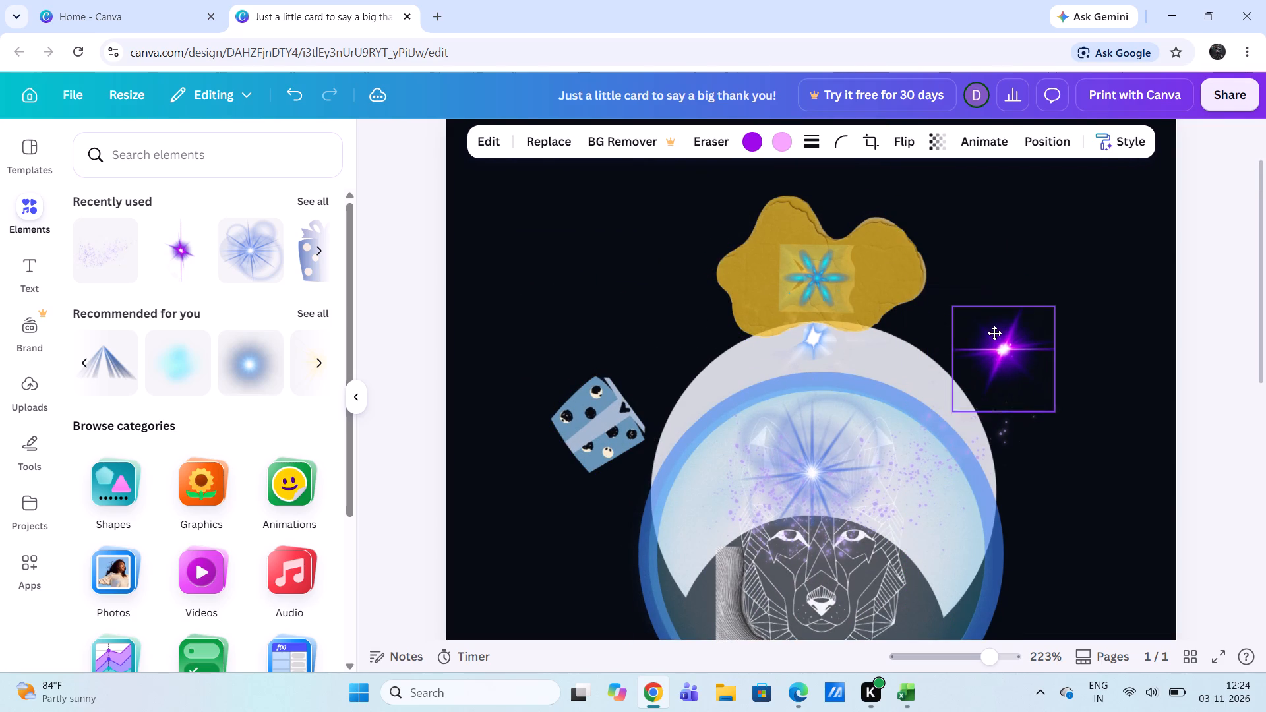
pyautogui.moveTo(994, 333); pyautogui.dragTo(977, 339)
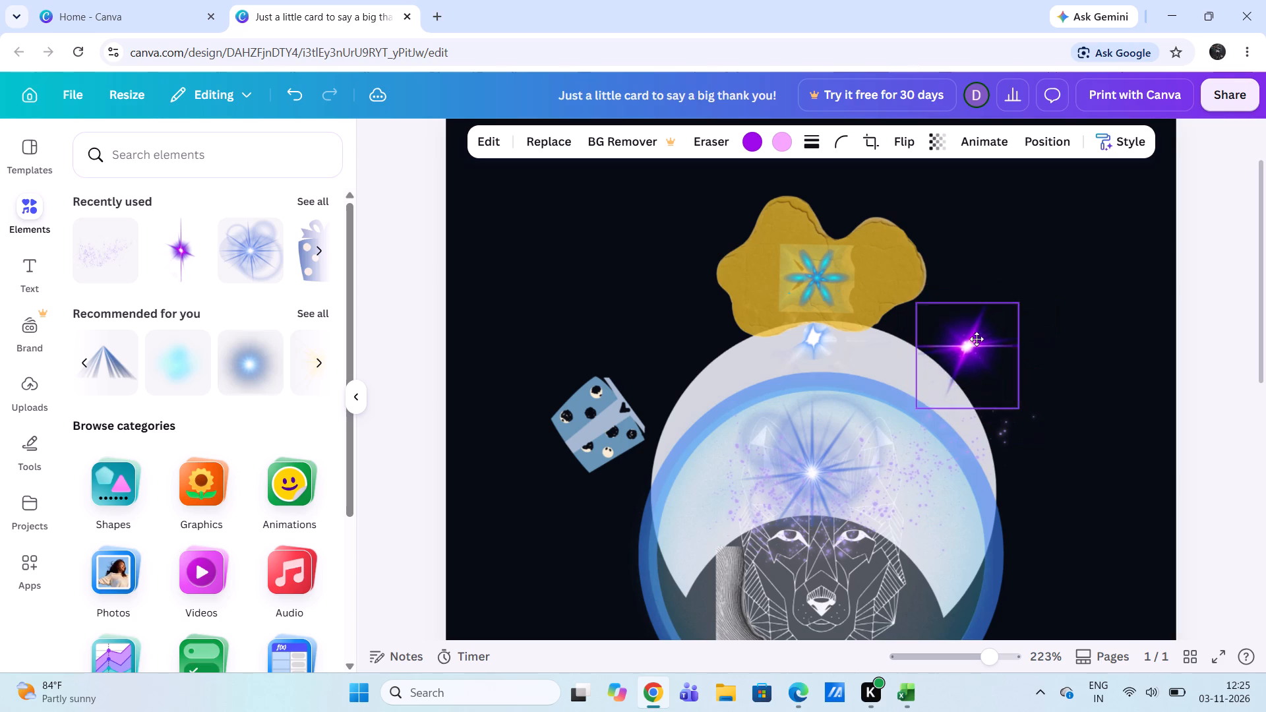
pyautogui.moveTo(977, 339); pyautogui.dragTo(1003, 384)
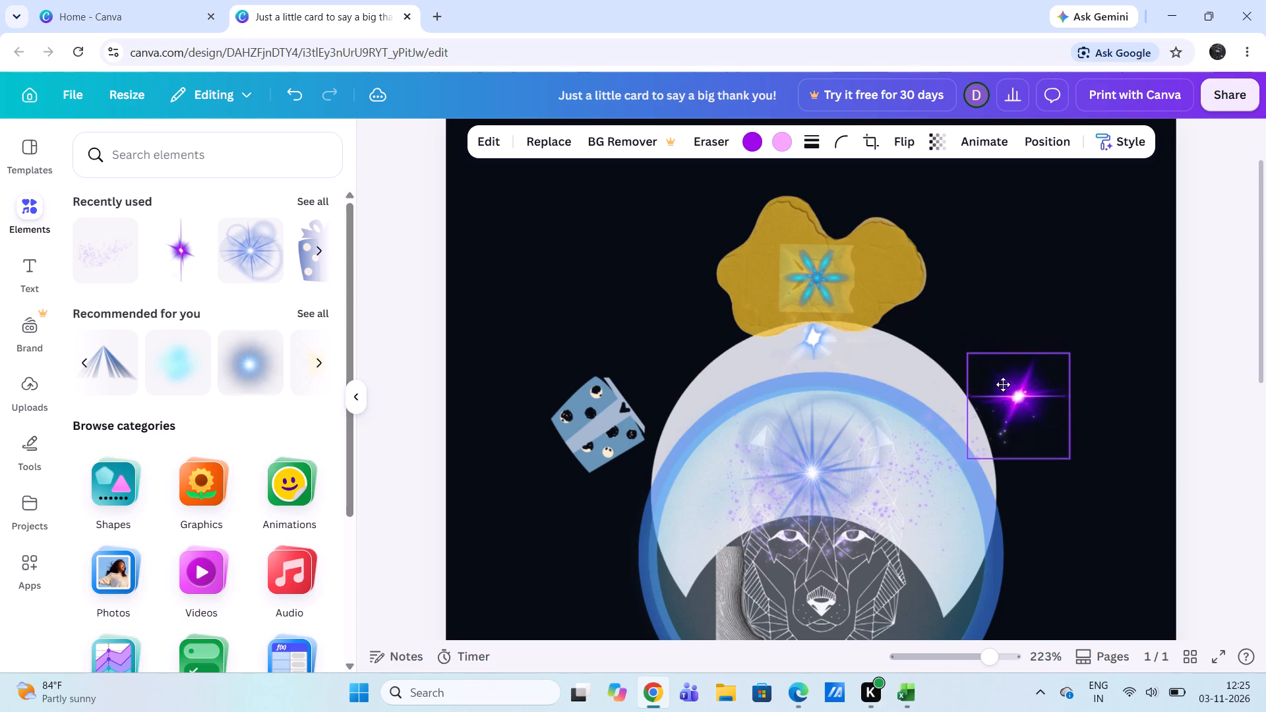
pyautogui.moveTo(1003, 384); pyautogui.dragTo(968, 315)
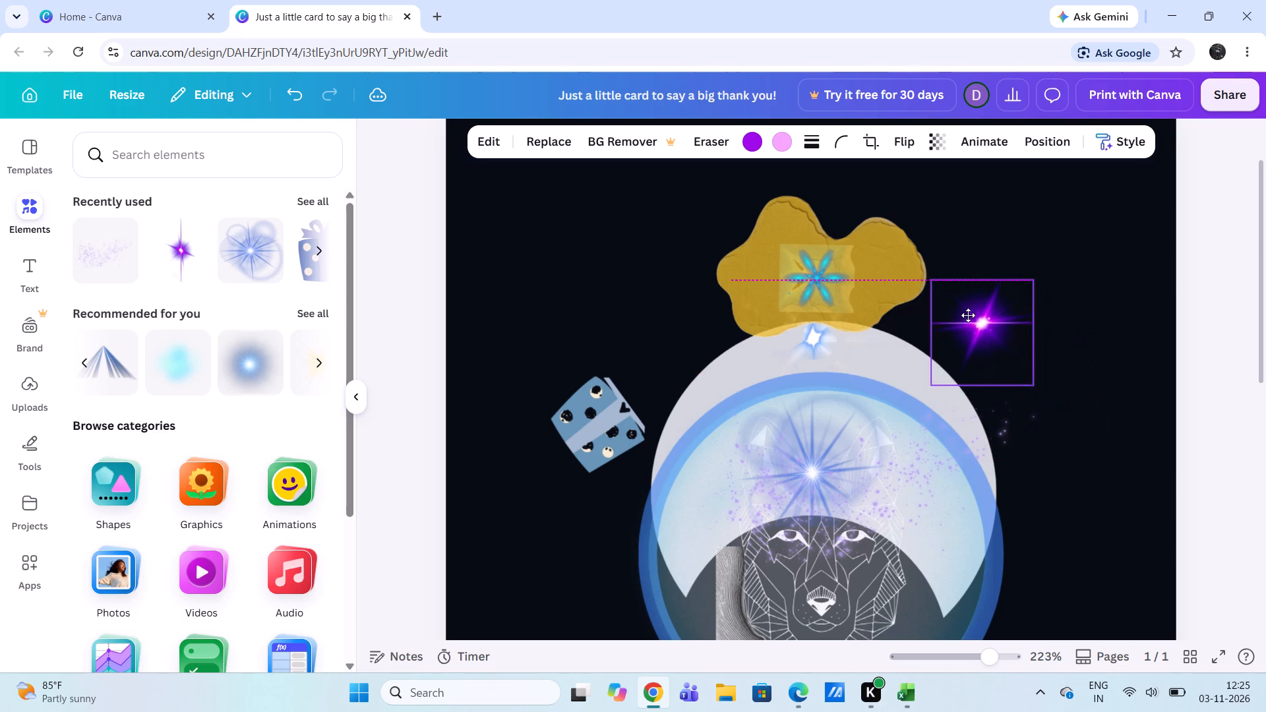
pyautogui.moveTo(968, 315); pyautogui.dragTo(791, 250)
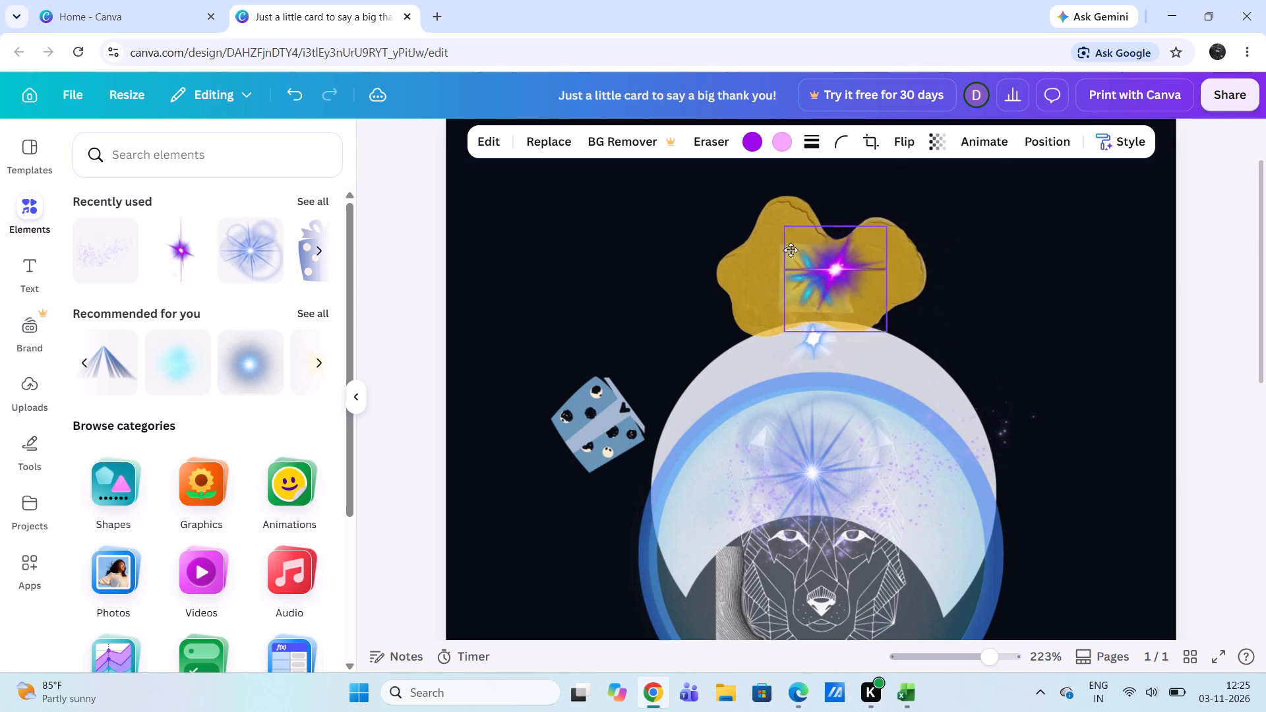
pyautogui.moveTo(791, 250); pyautogui.dragTo(808, 161)
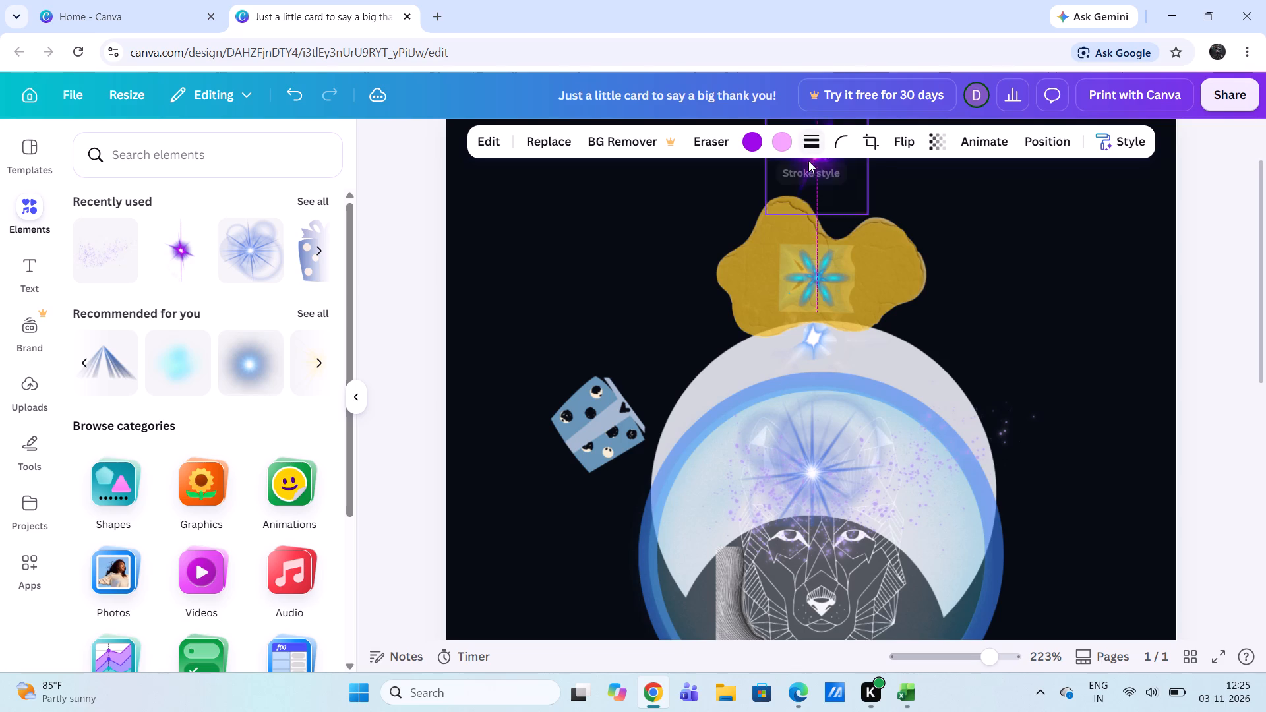
pyautogui.moveTo(808, 161); pyautogui.dragTo(895, 227)
pyautogui.scroll(1, 853, 219)
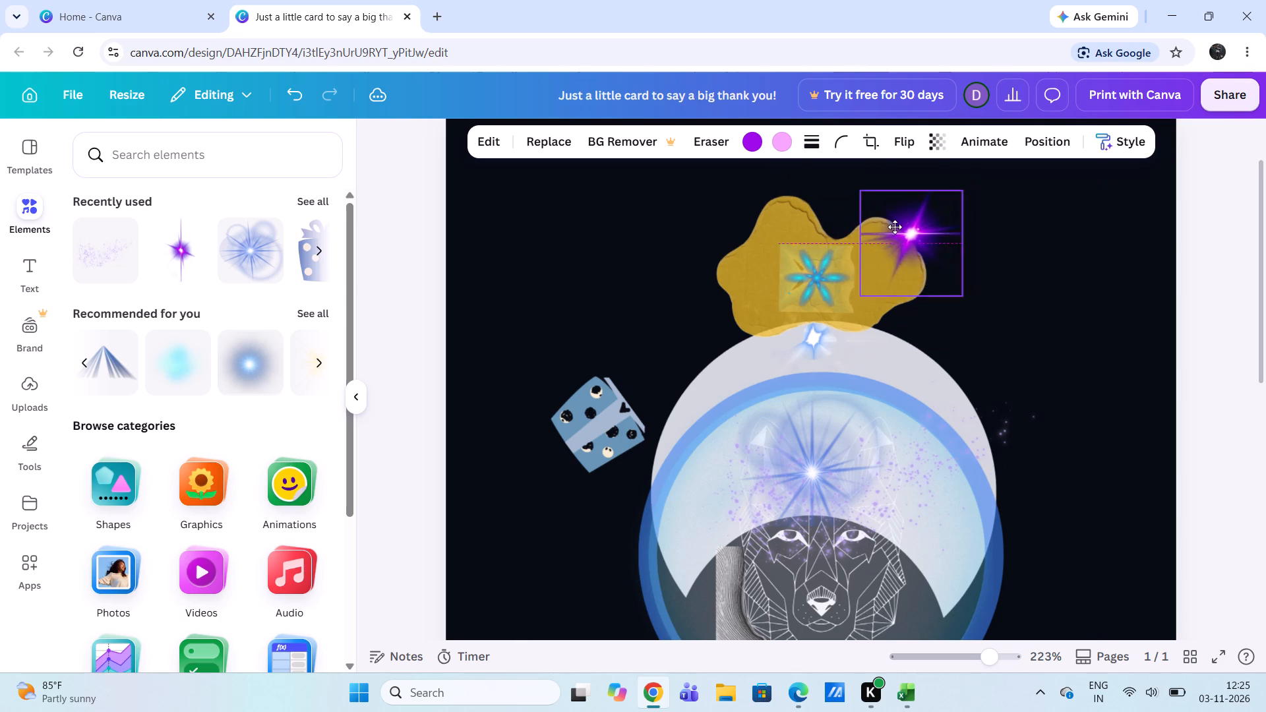
pyautogui.scroll(1, 895, 227)
pyautogui.moveTo(895, 227); pyautogui.dragTo(1048, 301)
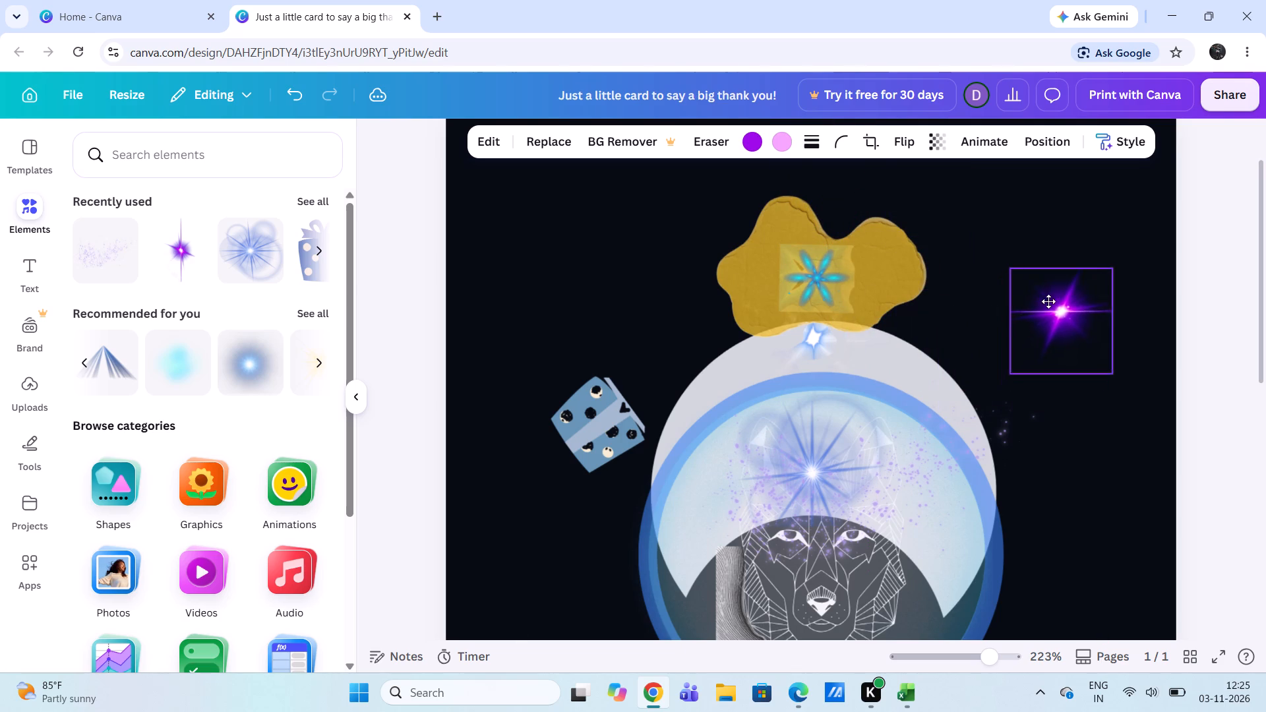
pyautogui.moveTo(1048, 301); pyautogui.dragTo(976, 308)
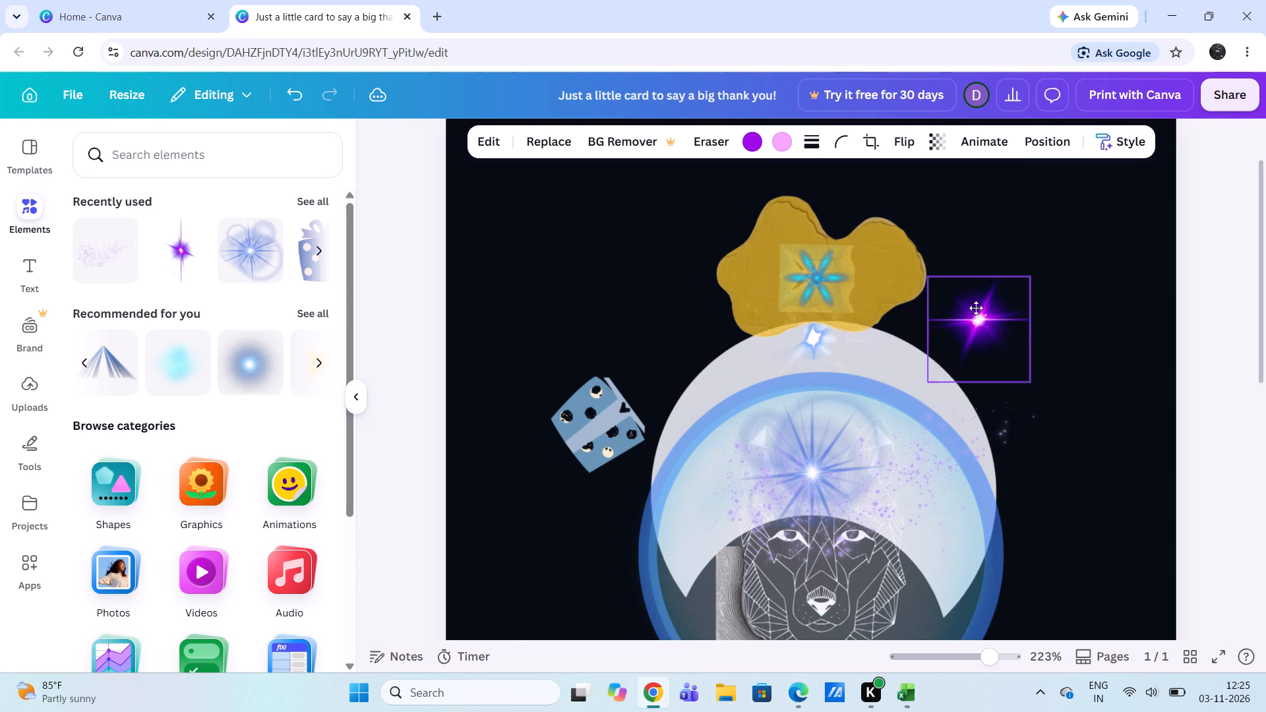
pyautogui.moveTo(976, 308); pyautogui.dragTo(964, 332)
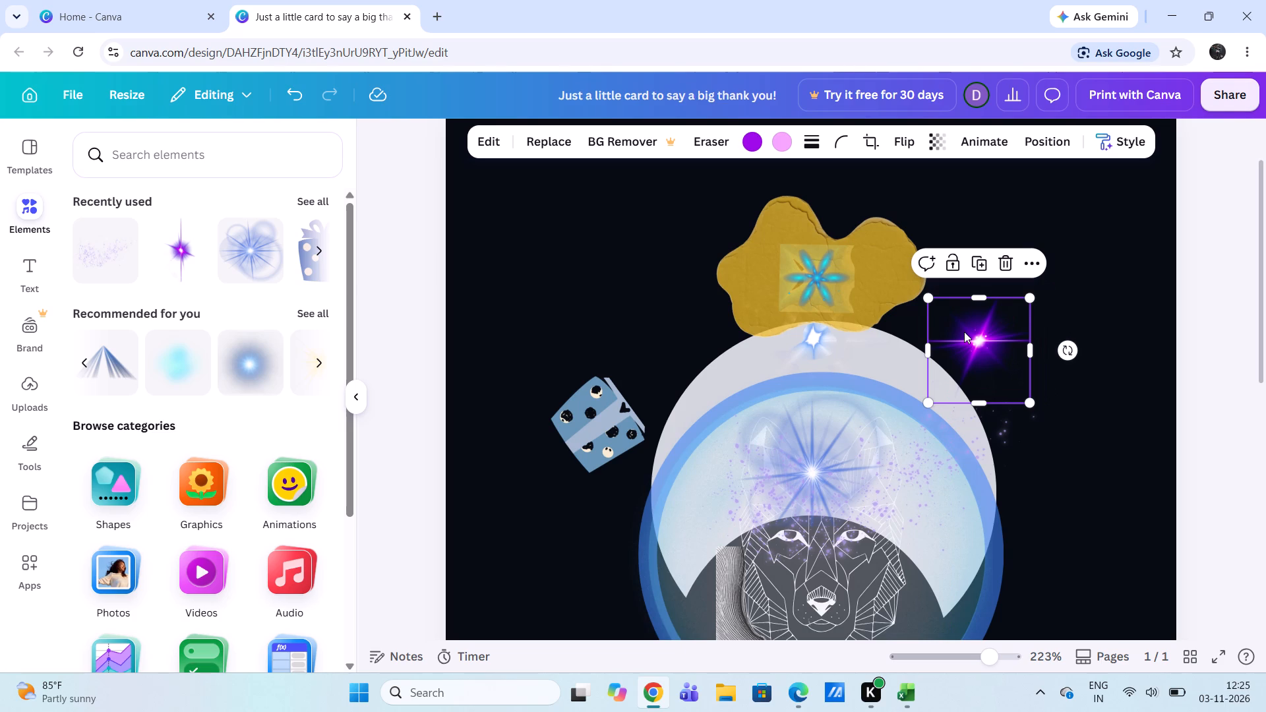
pyautogui.moveTo(964, 332); pyautogui.dragTo(995, 309)
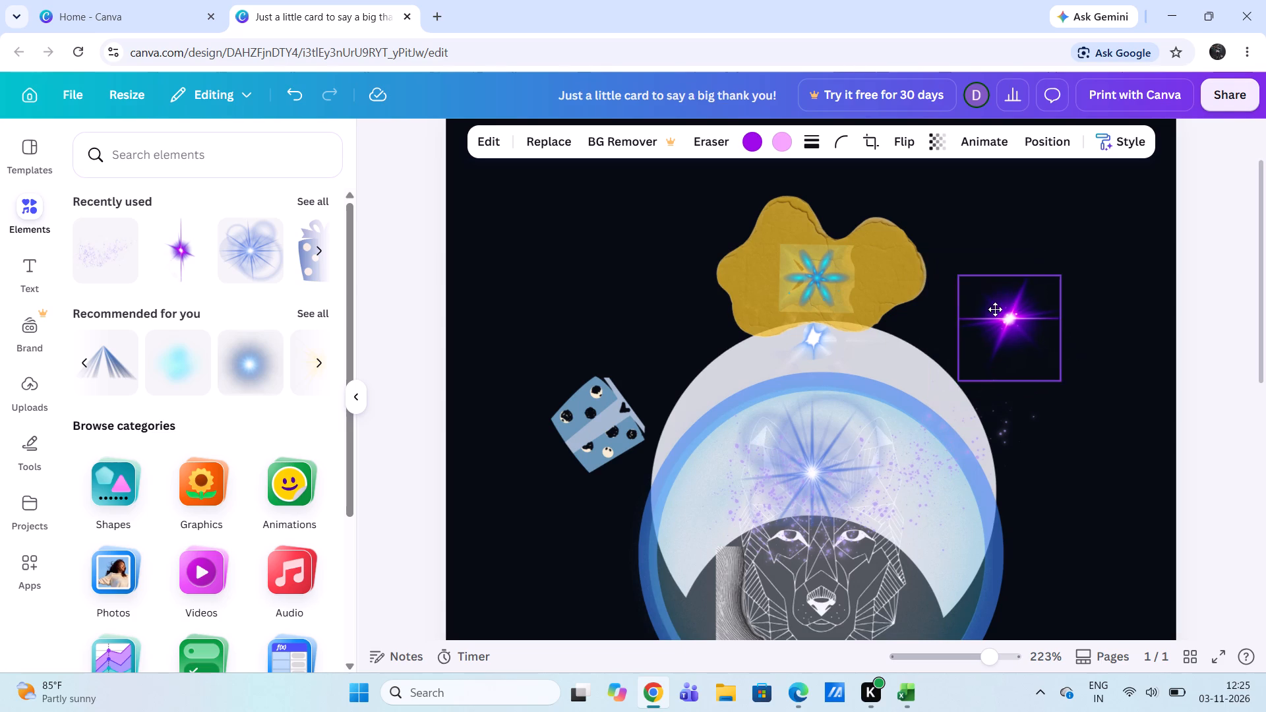
pyautogui.moveTo(995, 309); pyautogui.dragTo(995, 311)
# Rotate the purple star flare until its long ray stands nearly vertical.
pyautogui.moveTo(1100, 328); pyautogui.dragTo(1006, 395)
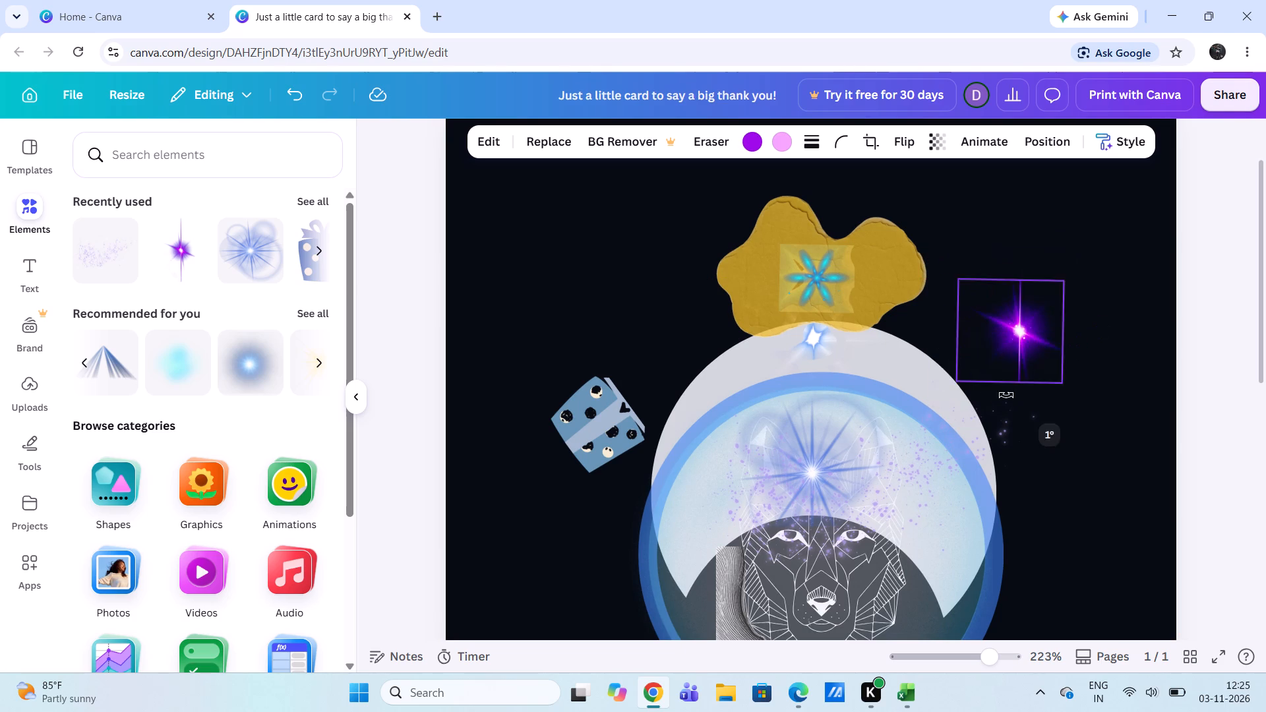
pyautogui.moveTo(1006, 395); pyautogui.dragTo(1020, 399)
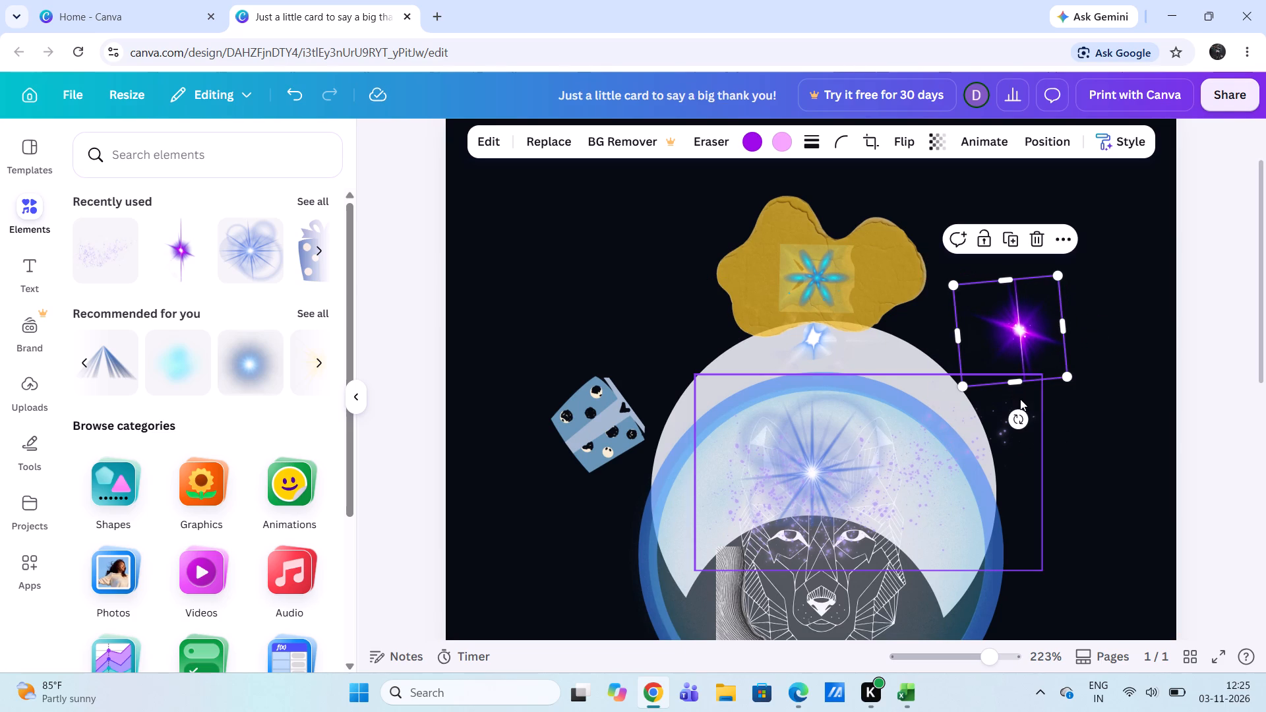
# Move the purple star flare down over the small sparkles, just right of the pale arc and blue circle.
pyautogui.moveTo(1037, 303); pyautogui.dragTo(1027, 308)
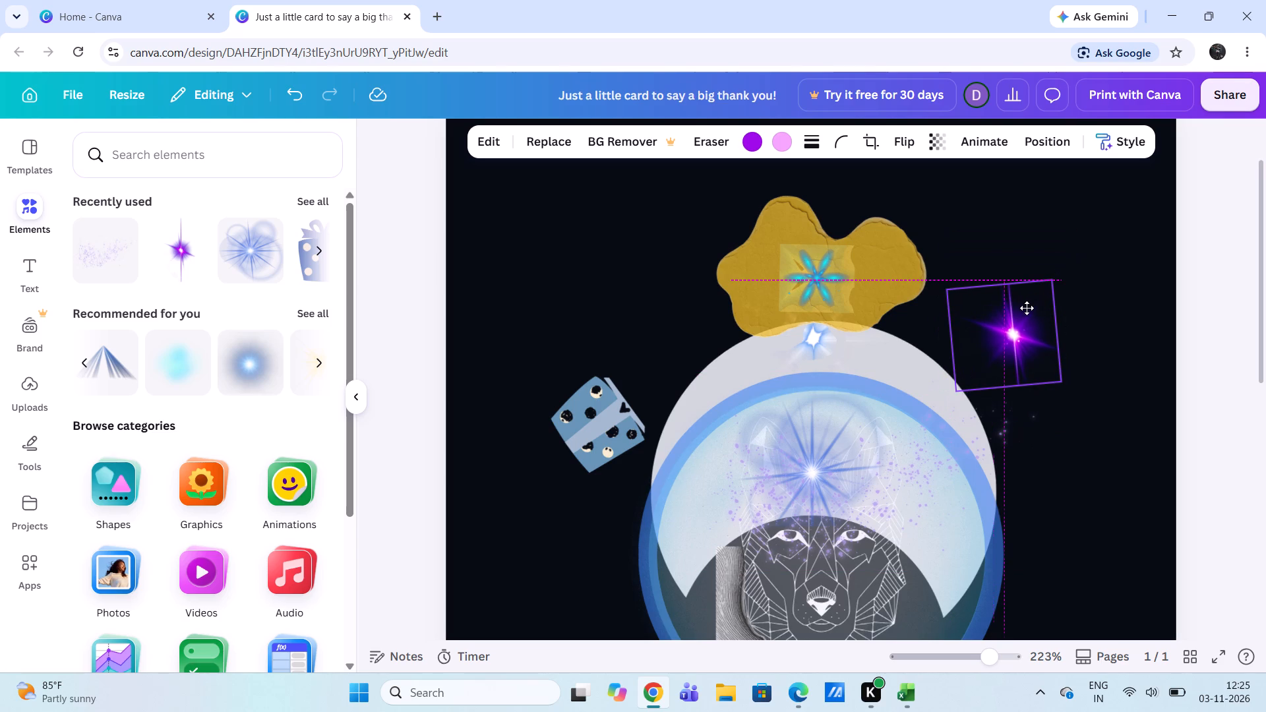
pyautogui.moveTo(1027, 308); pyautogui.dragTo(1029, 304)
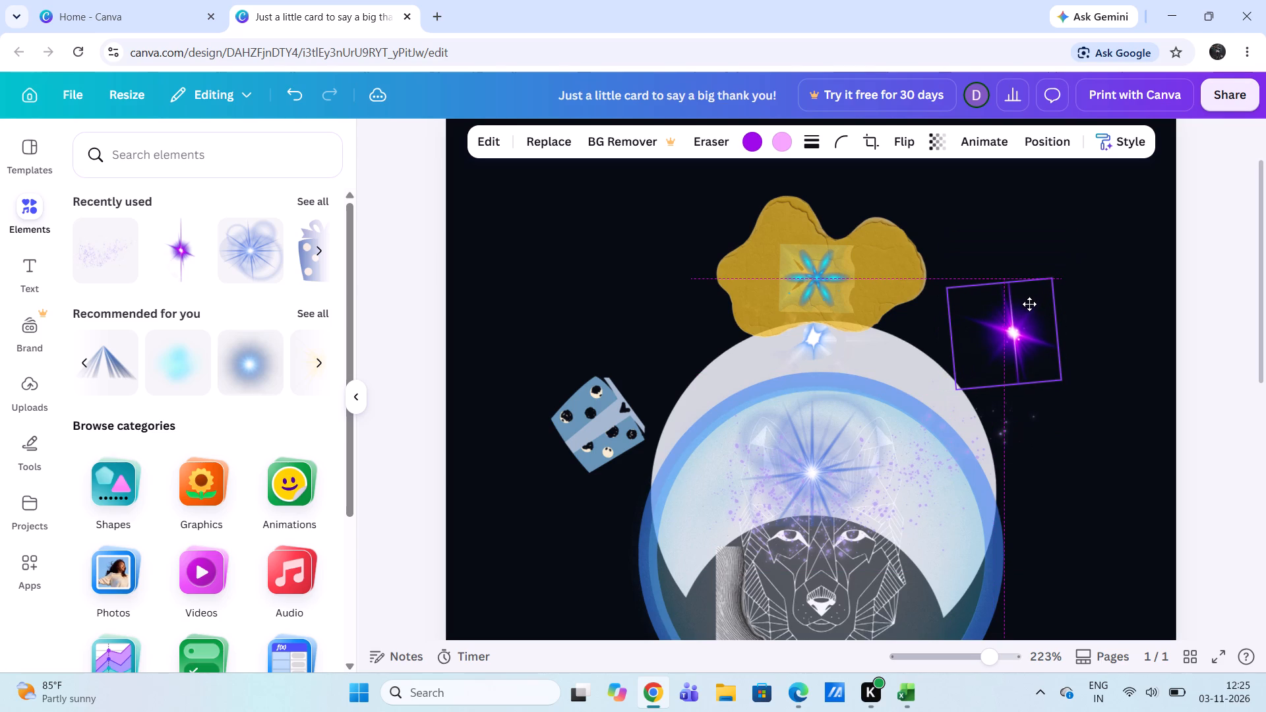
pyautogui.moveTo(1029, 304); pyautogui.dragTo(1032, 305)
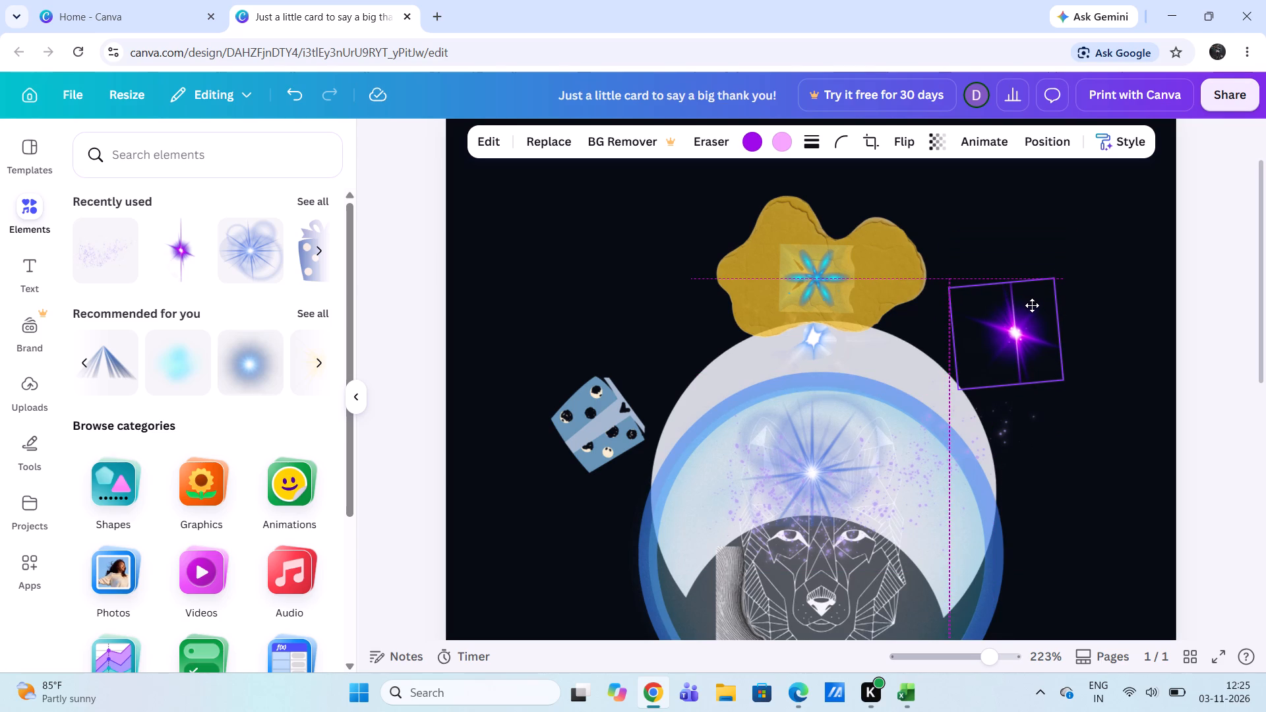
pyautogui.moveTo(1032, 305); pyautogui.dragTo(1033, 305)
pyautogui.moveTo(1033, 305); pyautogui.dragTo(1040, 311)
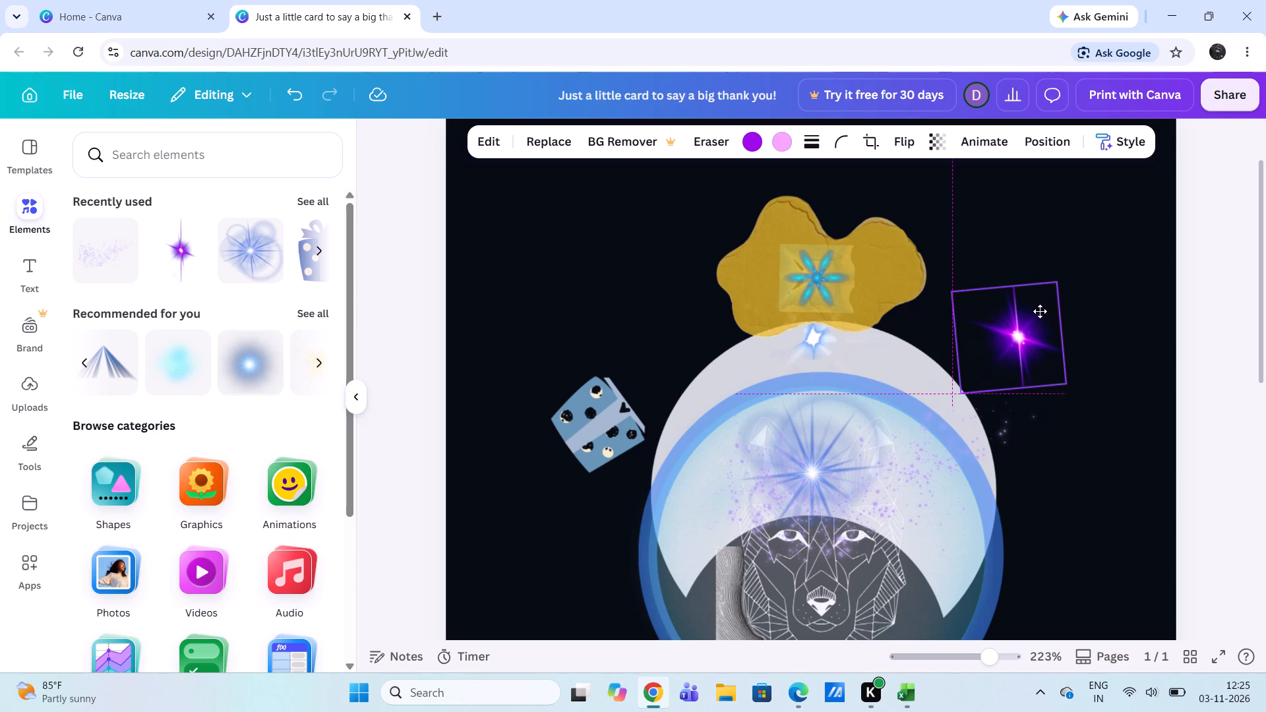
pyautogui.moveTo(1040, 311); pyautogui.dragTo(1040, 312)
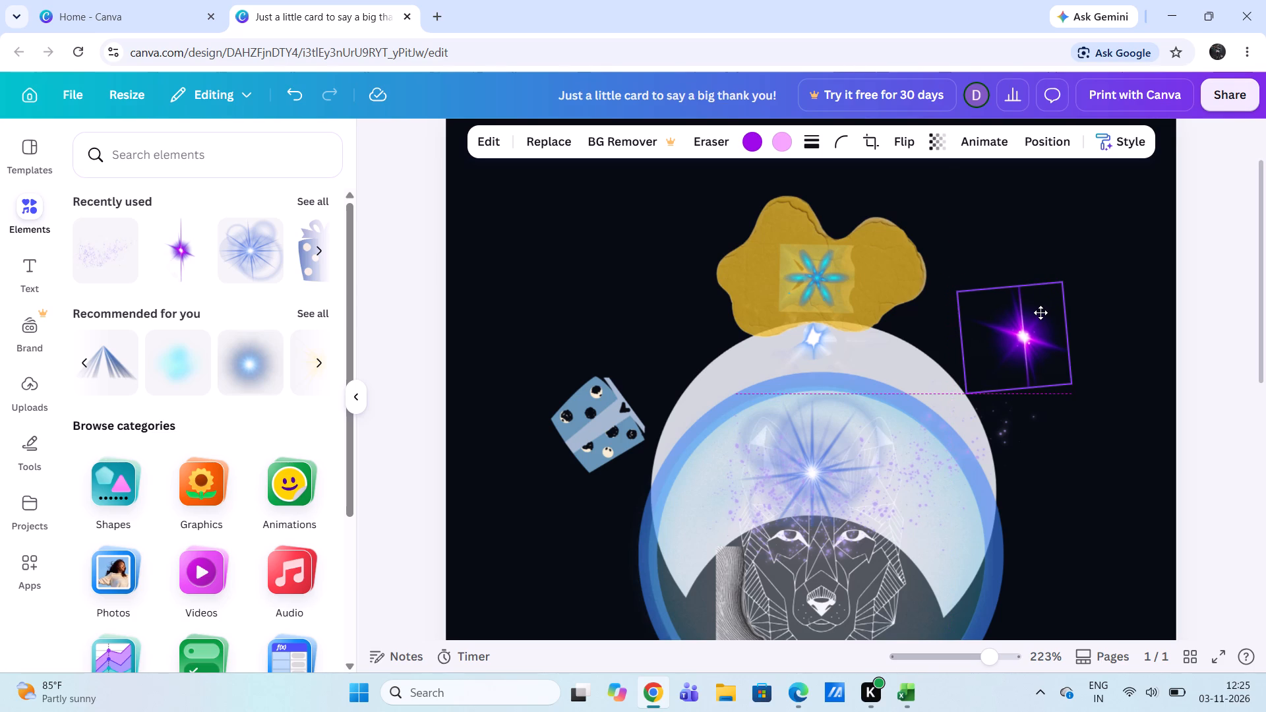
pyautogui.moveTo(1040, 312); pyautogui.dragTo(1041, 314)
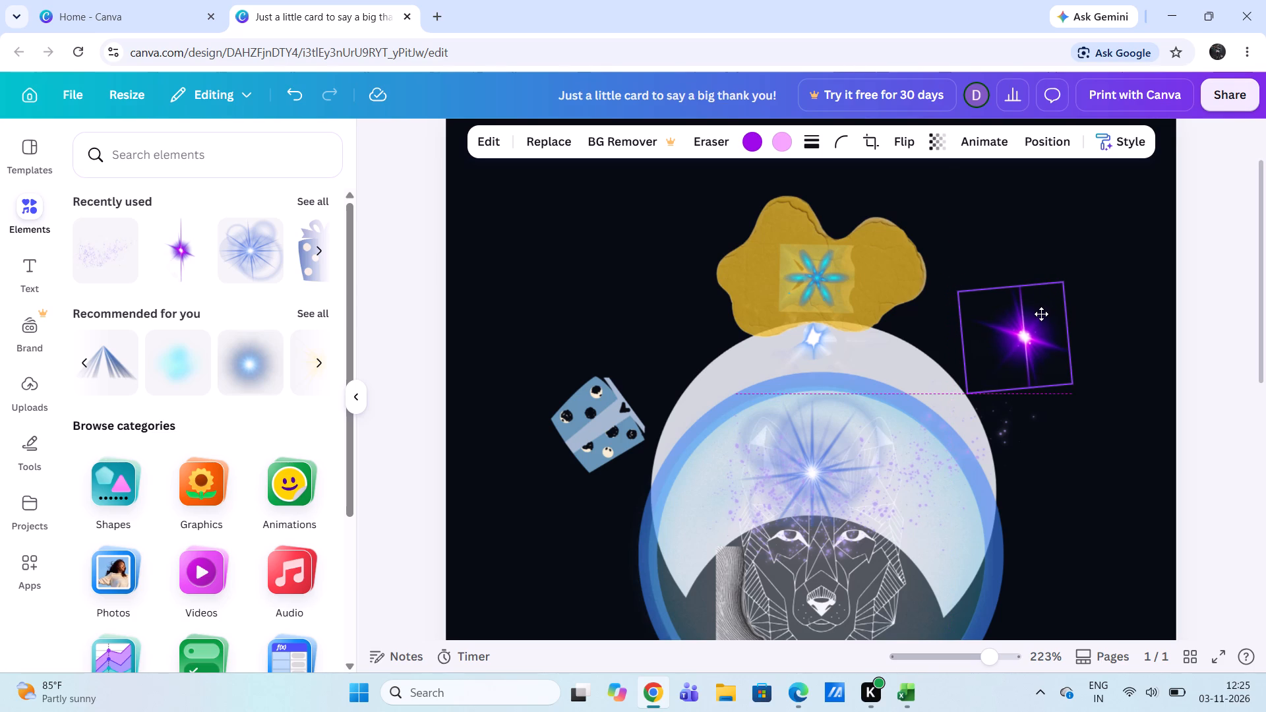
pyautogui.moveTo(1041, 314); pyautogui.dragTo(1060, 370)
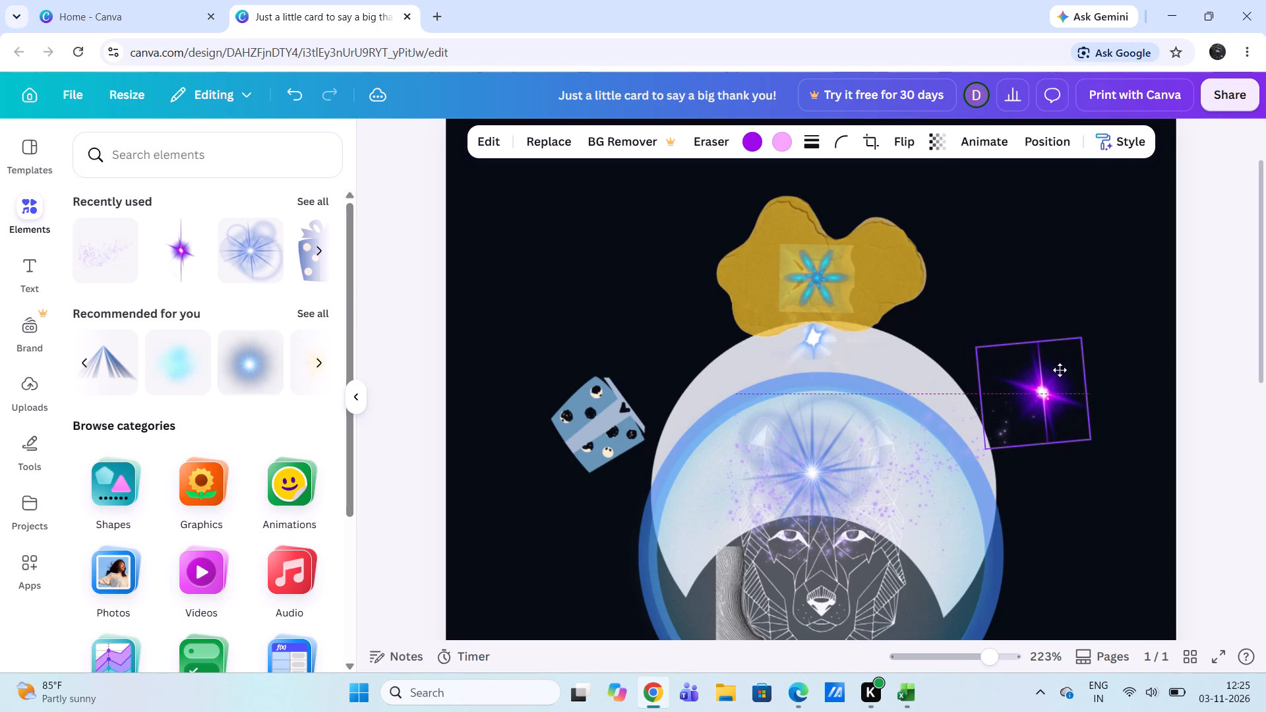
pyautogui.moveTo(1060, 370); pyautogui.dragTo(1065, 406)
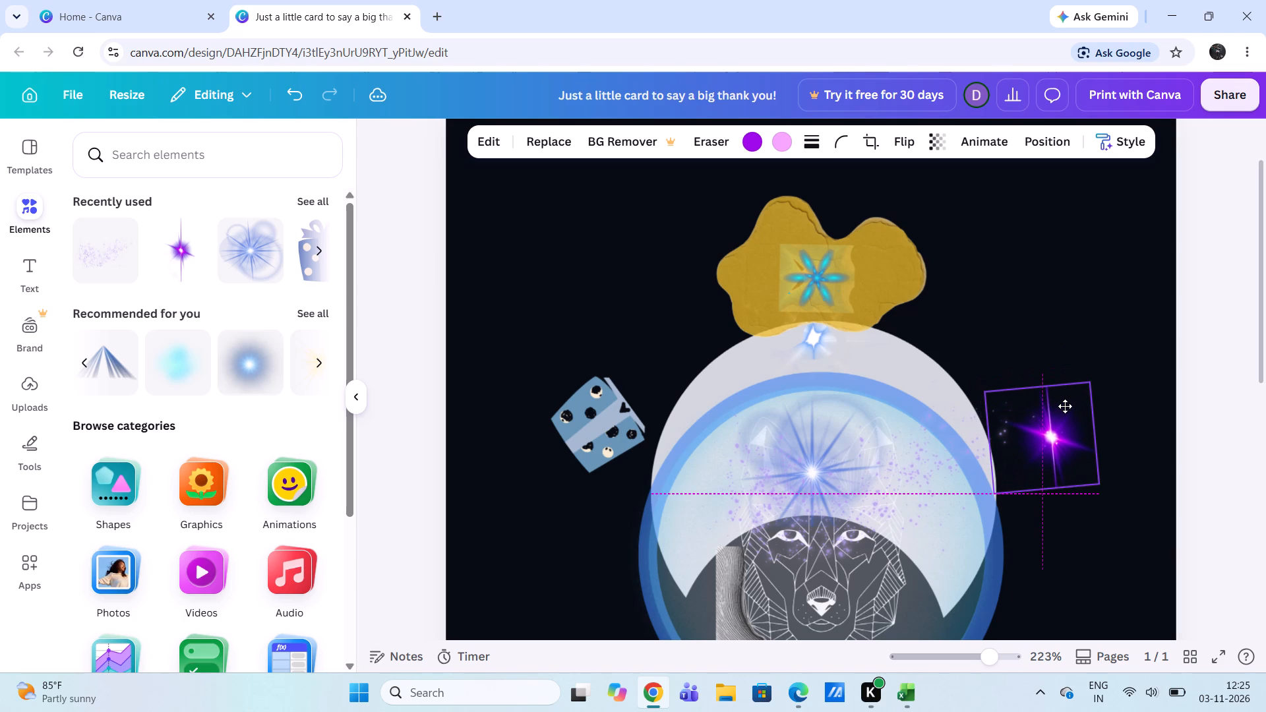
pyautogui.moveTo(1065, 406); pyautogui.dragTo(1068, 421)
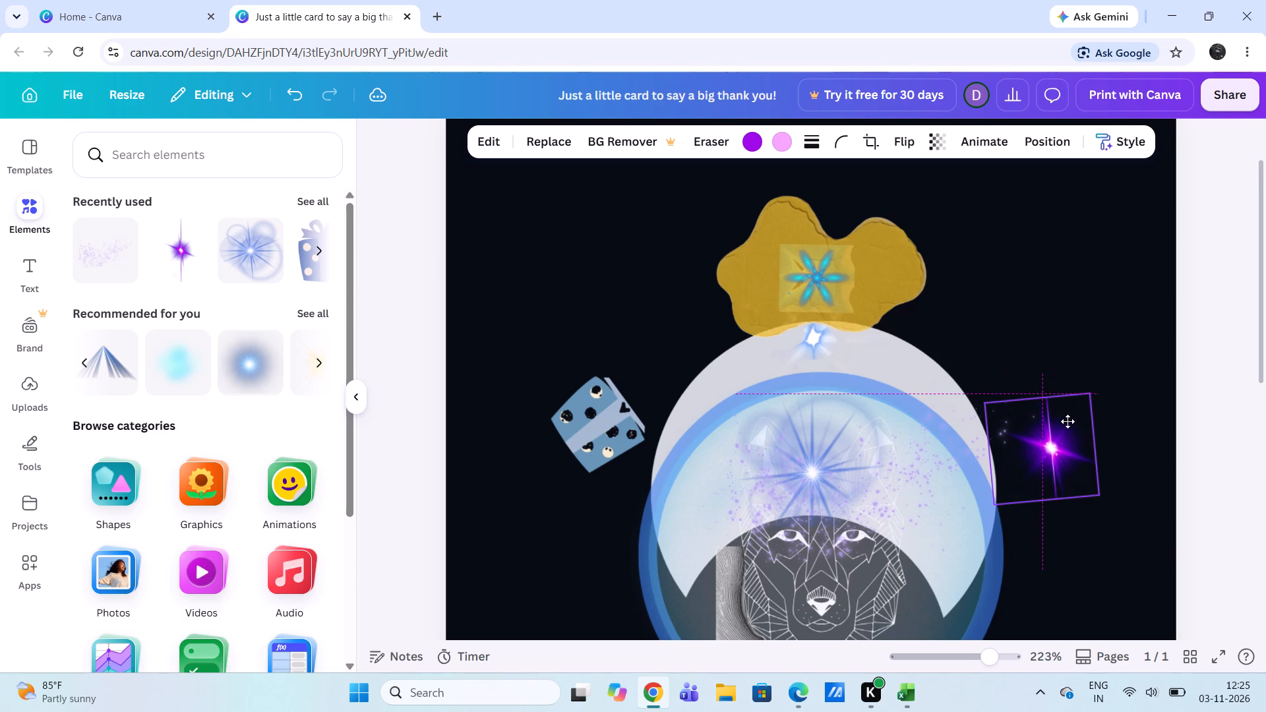
# Move the purple star flare up to the pale arc's upper-right edge, beside the yellow paper shape.
pyautogui.moveTo(1068, 421); pyautogui.dragTo(997, 343)
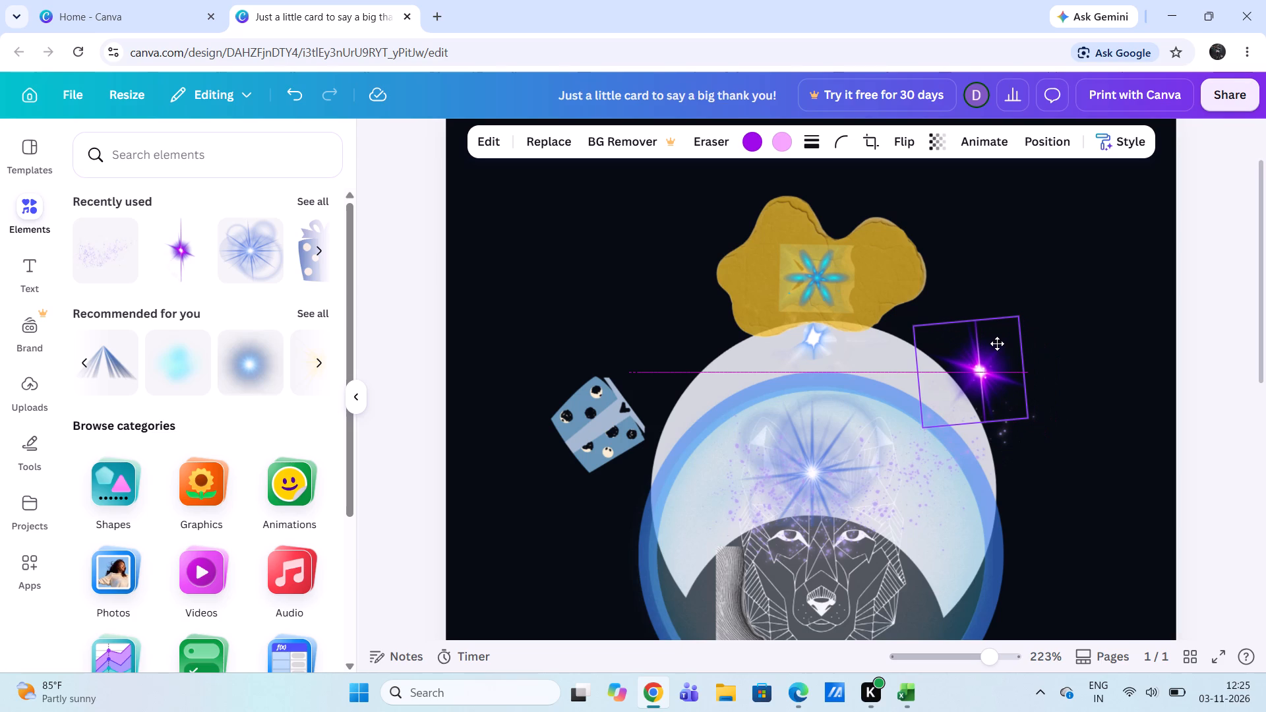
pyautogui.moveTo(997, 343); pyautogui.dragTo(992, 348)
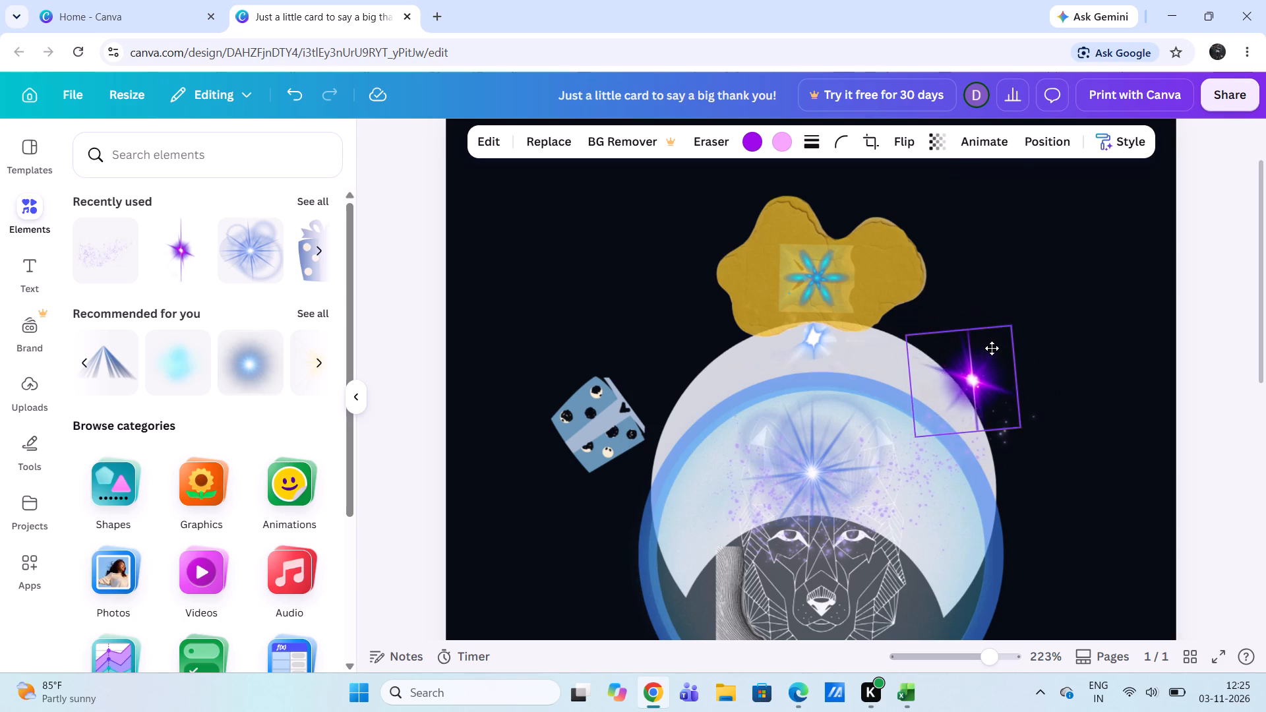
pyautogui.moveTo(992, 348); pyautogui.dragTo(980, 325)
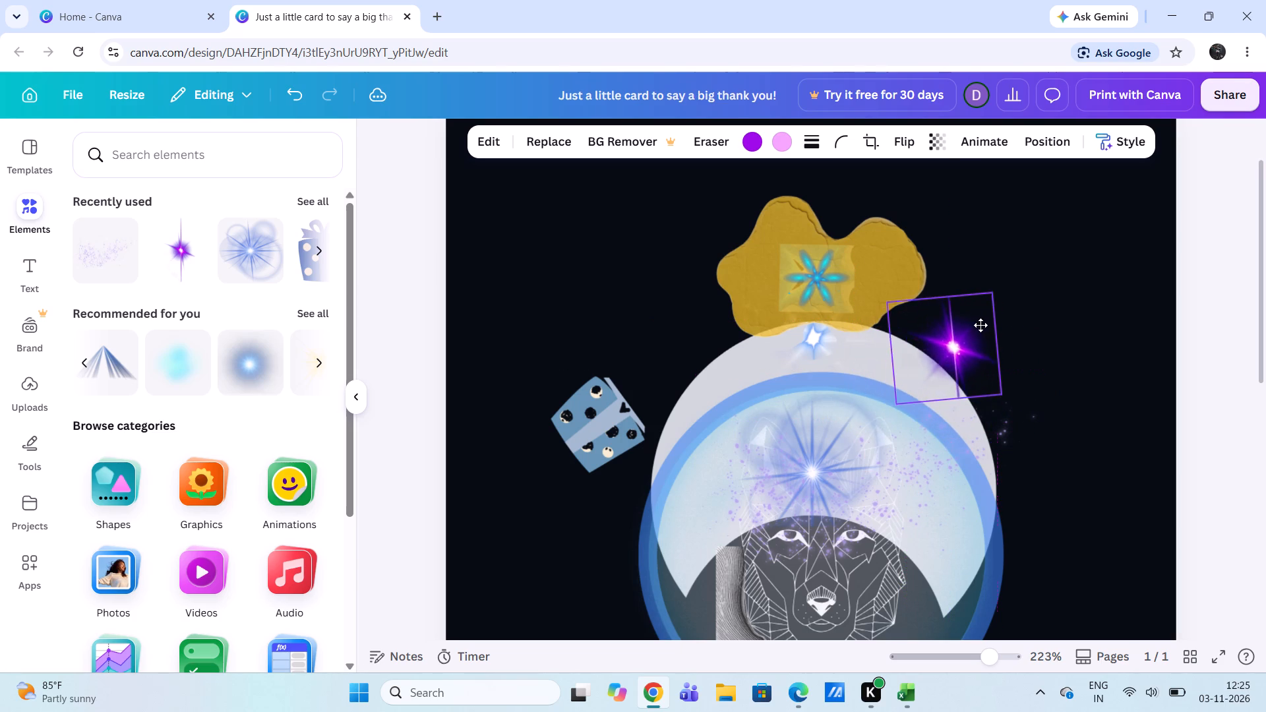
pyautogui.moveTo(980, 325); pyautogui.dragTo(980, 322)
# Straighten the purple star flare upright and place it slightly higher, just beyond the right end of the yellow paper shape.
pyautogui.moveTo(957, 443); pyautogui.dragTo(946, 443)
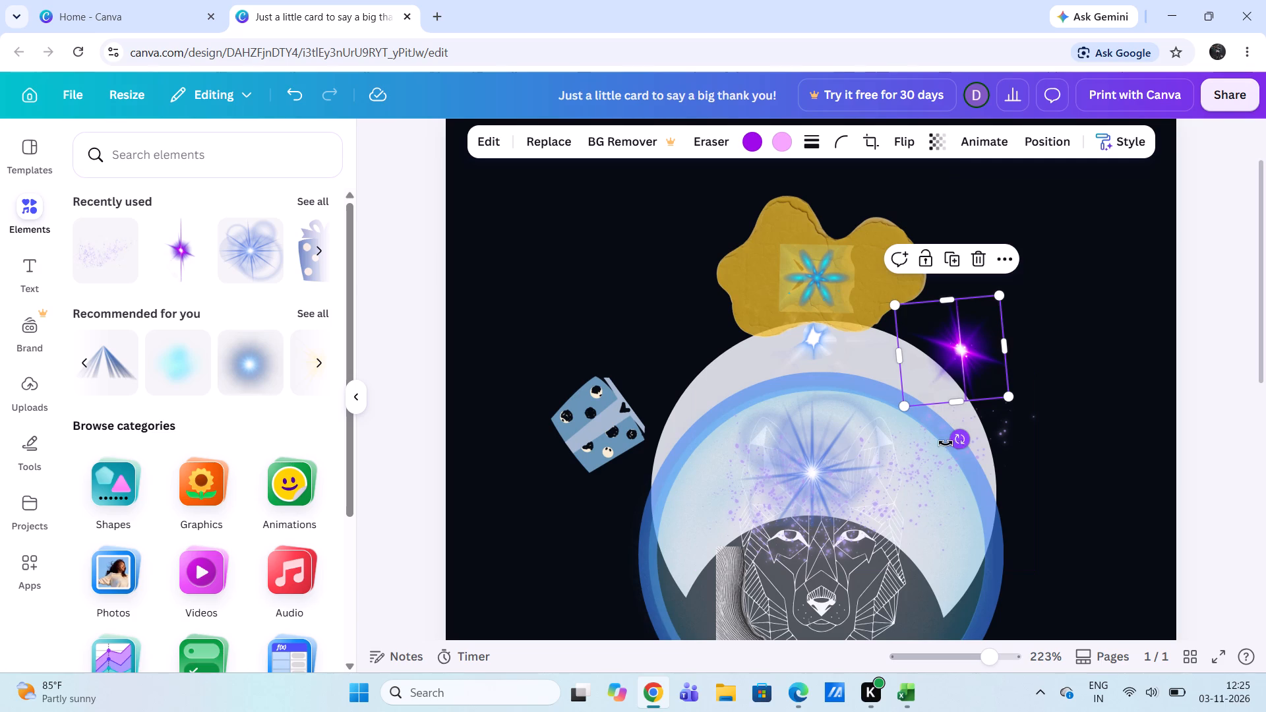
pyautogui.moveTo(946, 443); pyautogui.dragTo(938, 443)
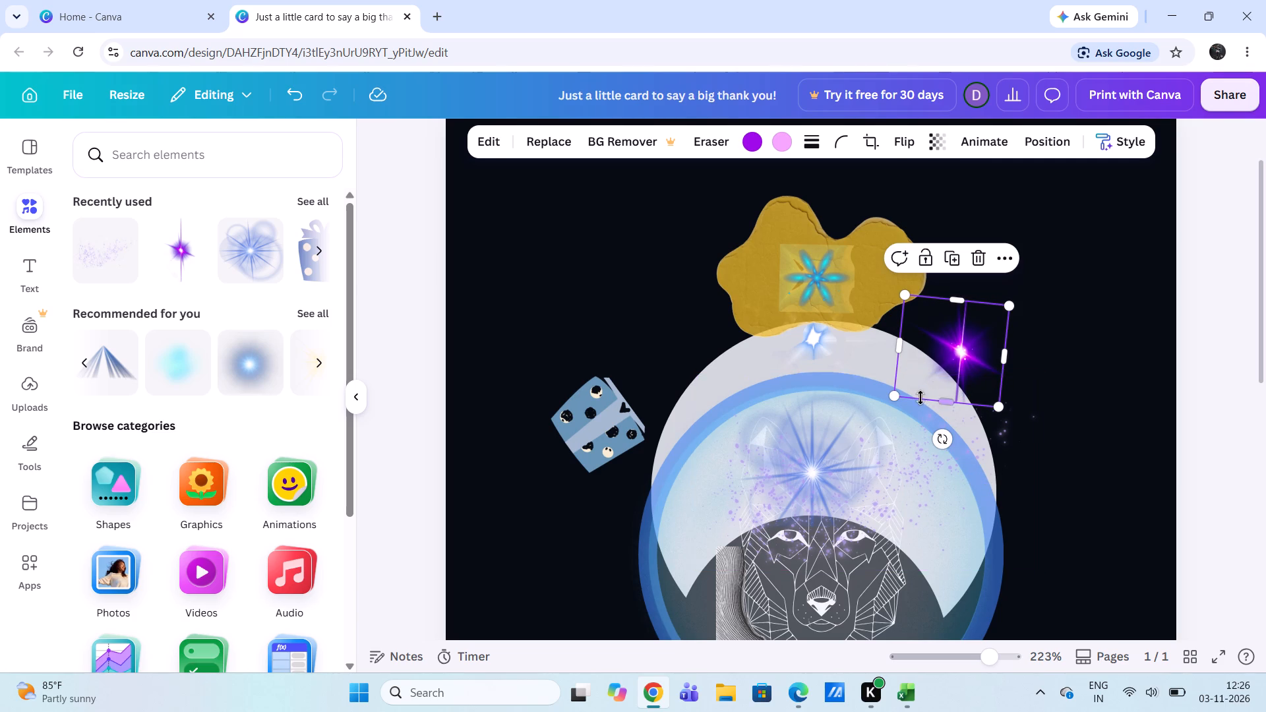
pyautogui.moveTo(938, 338); pyautogui.dragTo(957, 314)
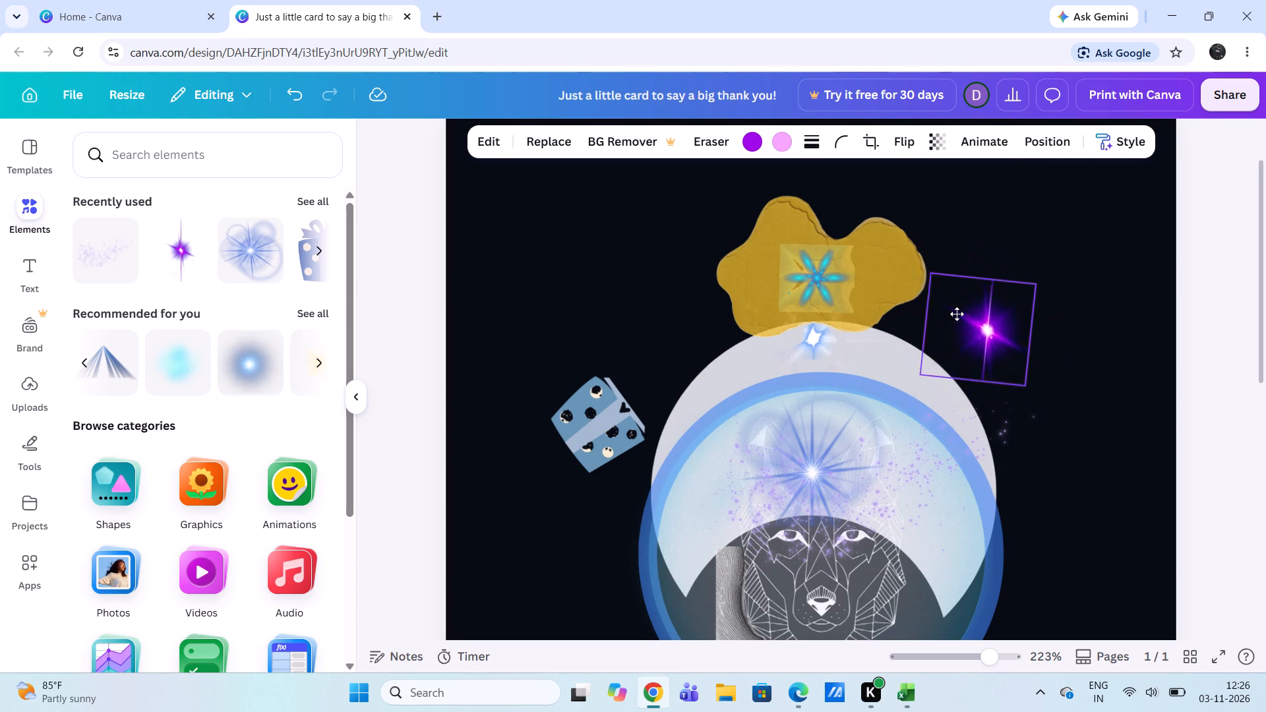
pyautogui.moveTo(957, 314); pyautogui.dragTo(979, 298)
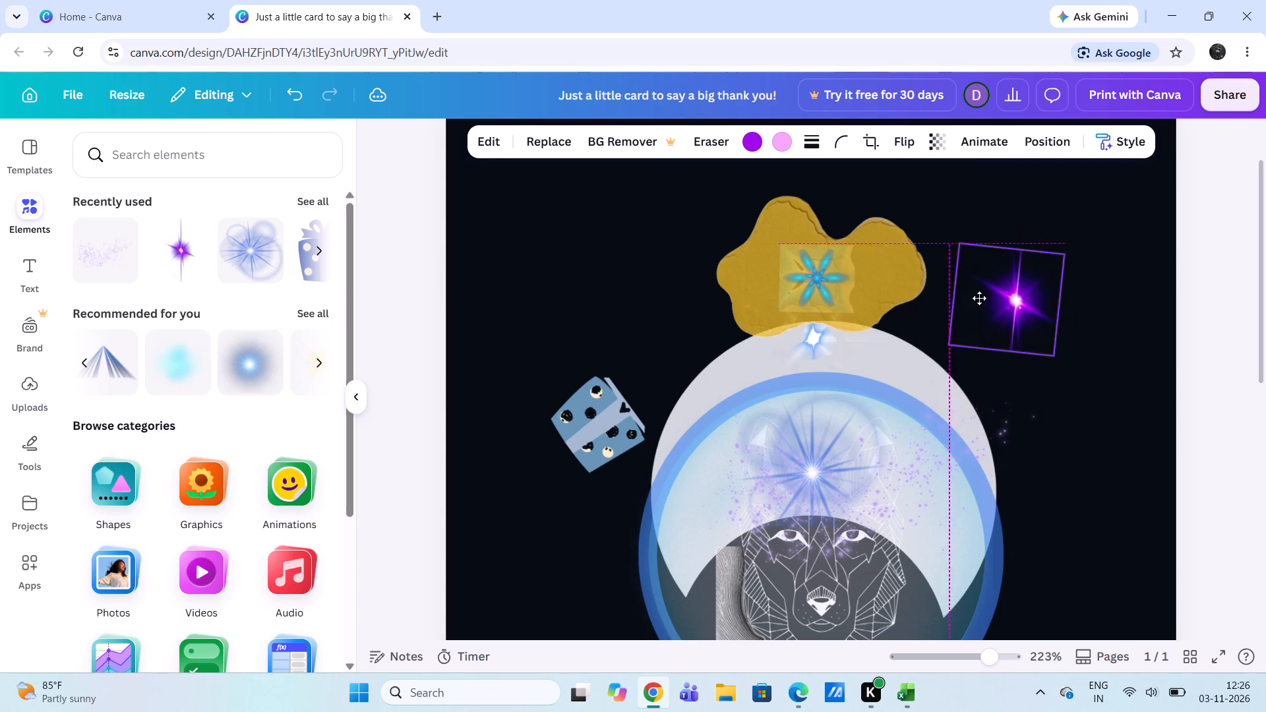
pyautogui.moveTo(979, 298); pyautogui.dragTo(950, 312)
pyautogui.moveTo(959, 409); pyautogui.dragTo(968, 413)
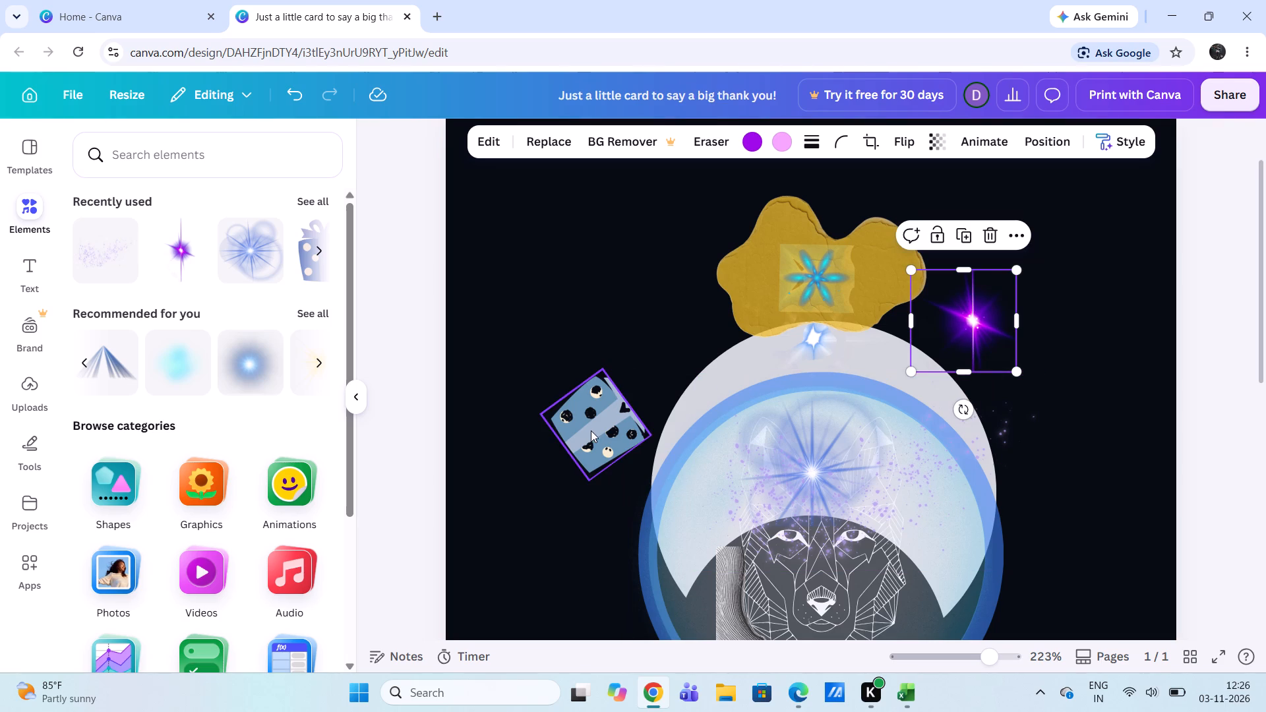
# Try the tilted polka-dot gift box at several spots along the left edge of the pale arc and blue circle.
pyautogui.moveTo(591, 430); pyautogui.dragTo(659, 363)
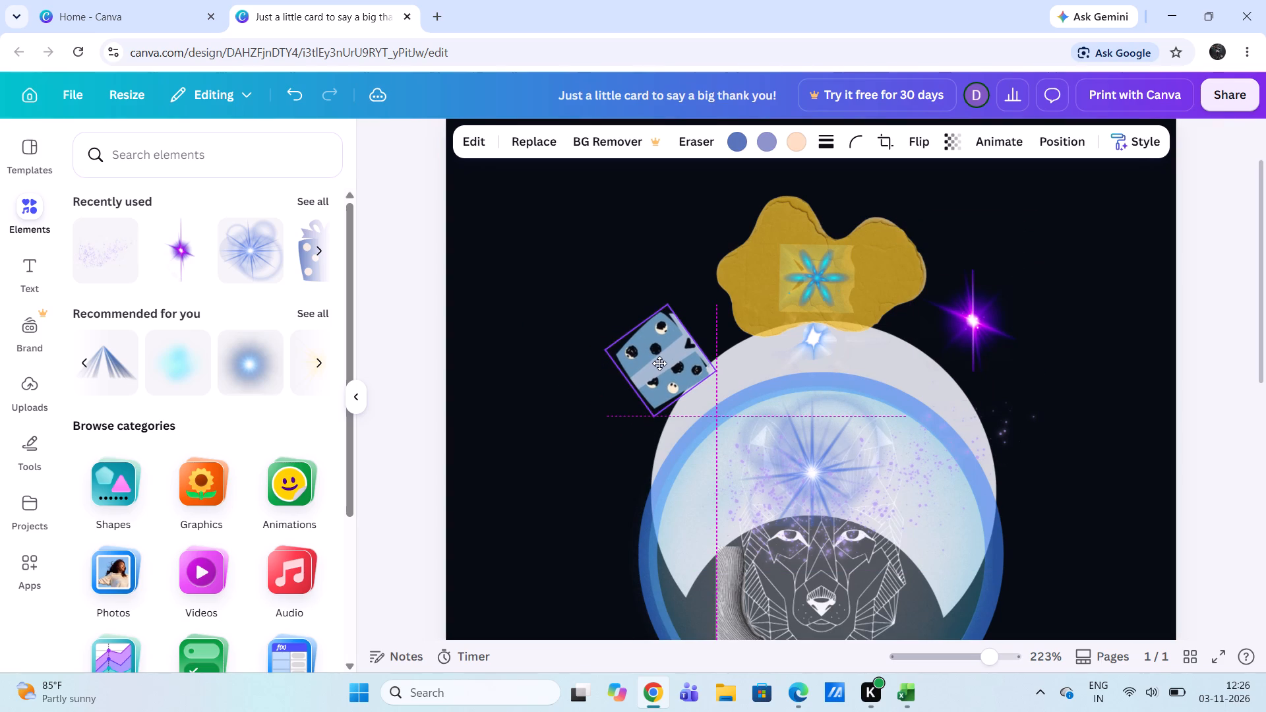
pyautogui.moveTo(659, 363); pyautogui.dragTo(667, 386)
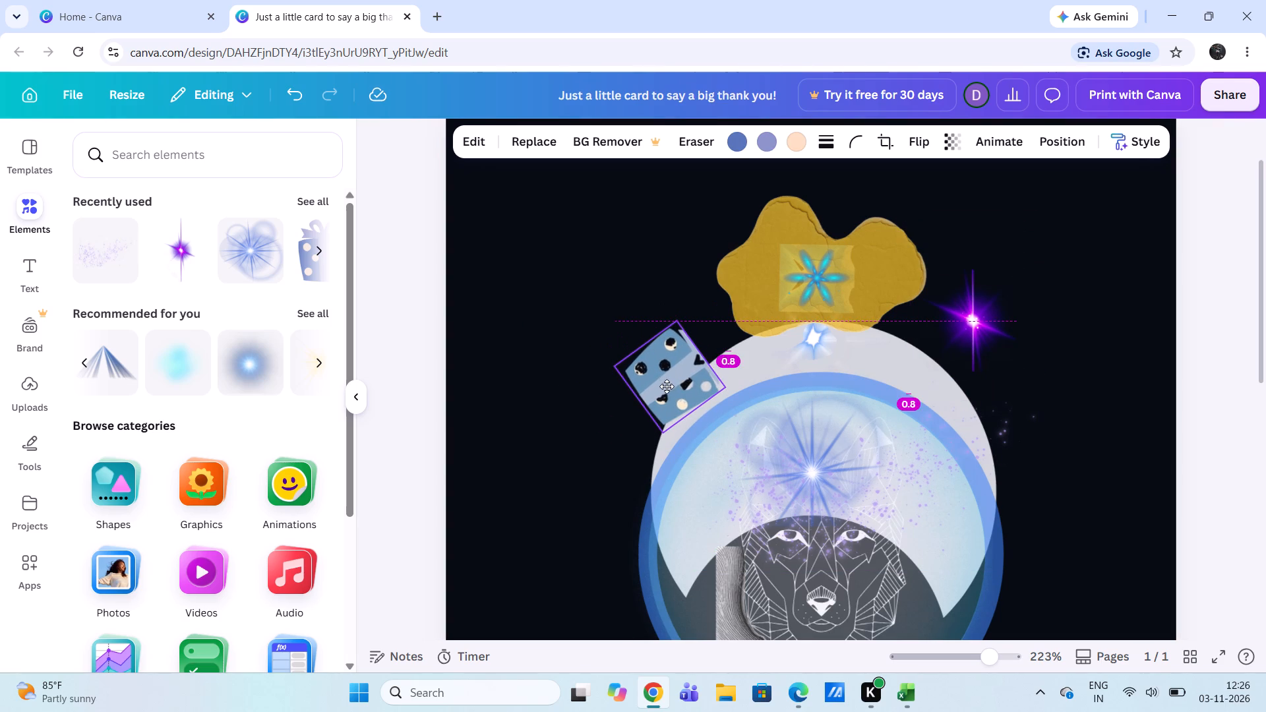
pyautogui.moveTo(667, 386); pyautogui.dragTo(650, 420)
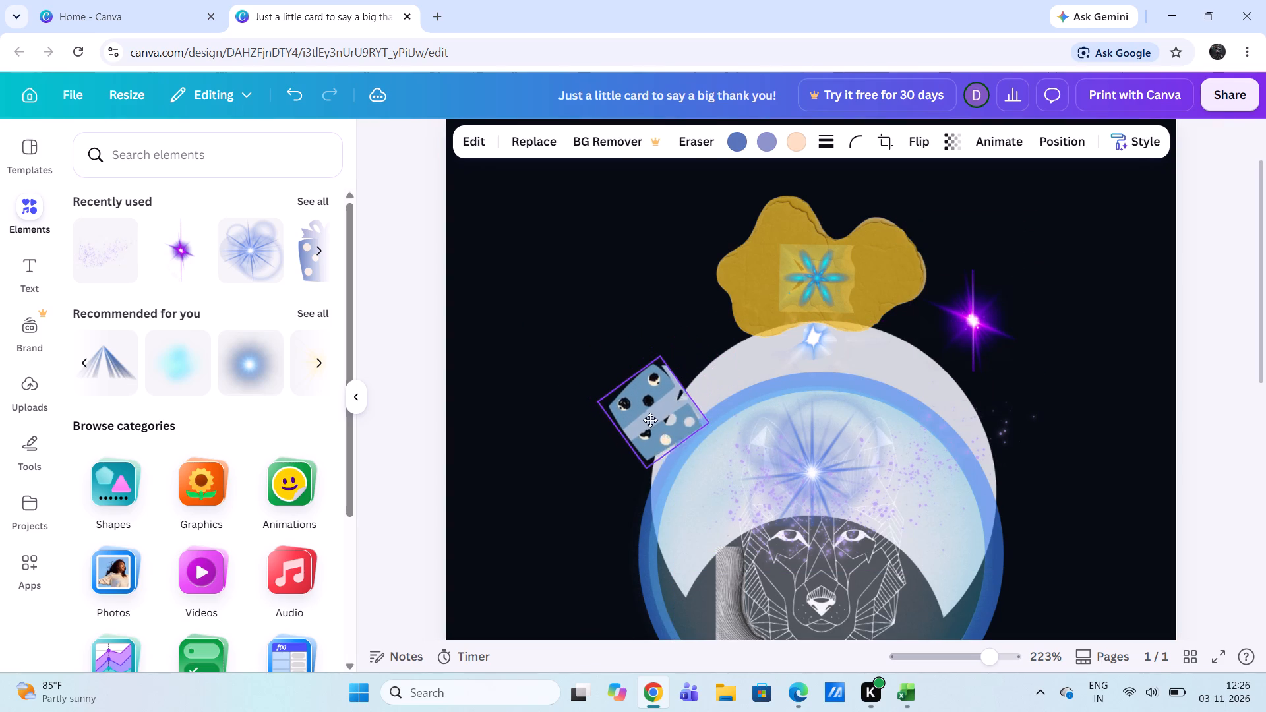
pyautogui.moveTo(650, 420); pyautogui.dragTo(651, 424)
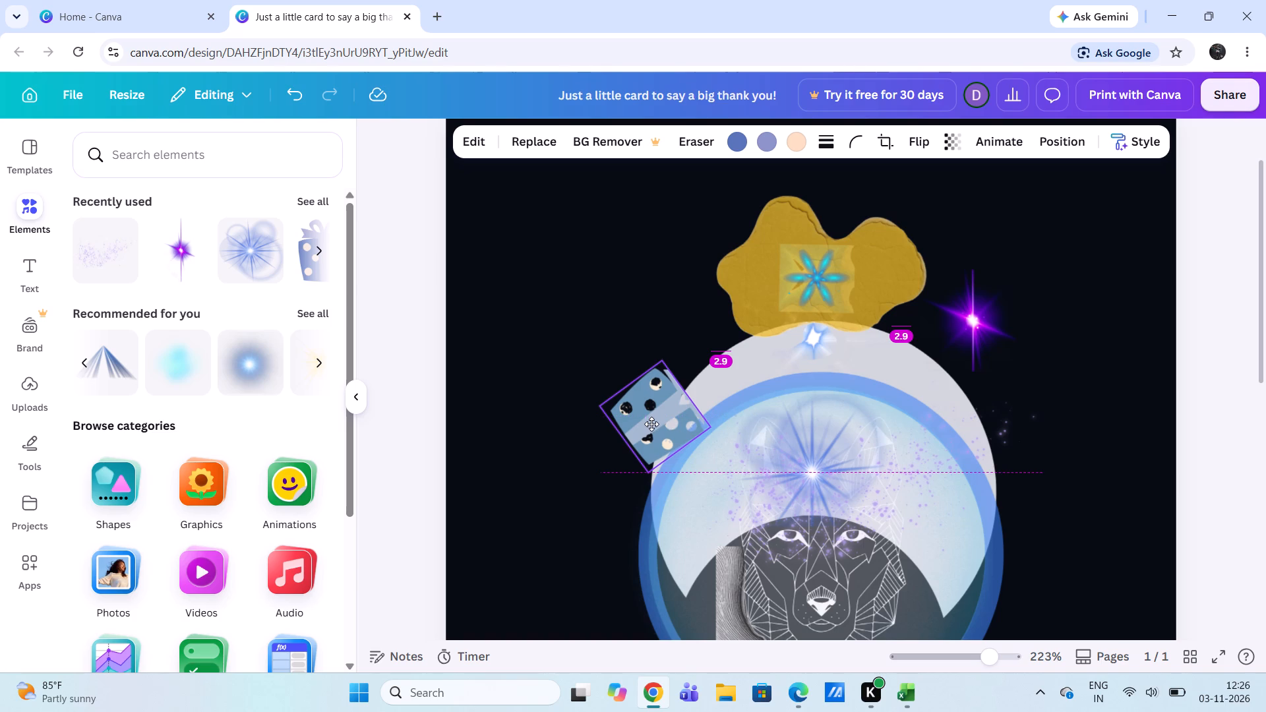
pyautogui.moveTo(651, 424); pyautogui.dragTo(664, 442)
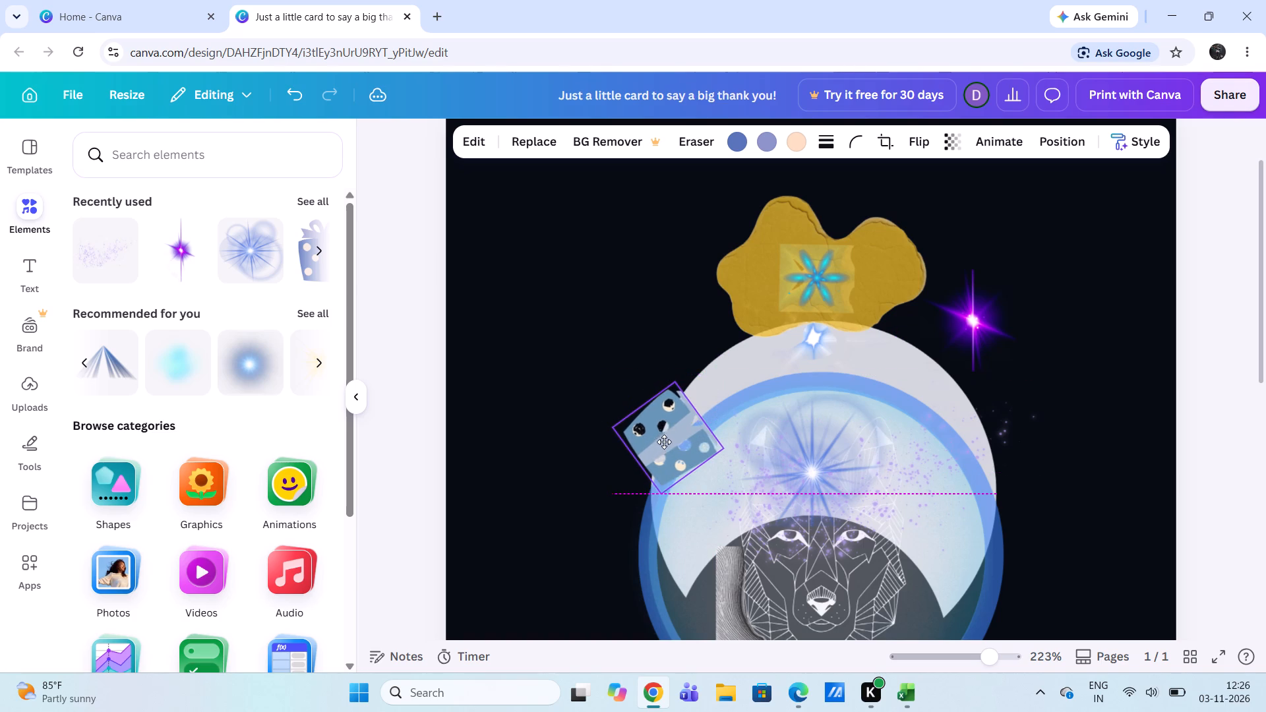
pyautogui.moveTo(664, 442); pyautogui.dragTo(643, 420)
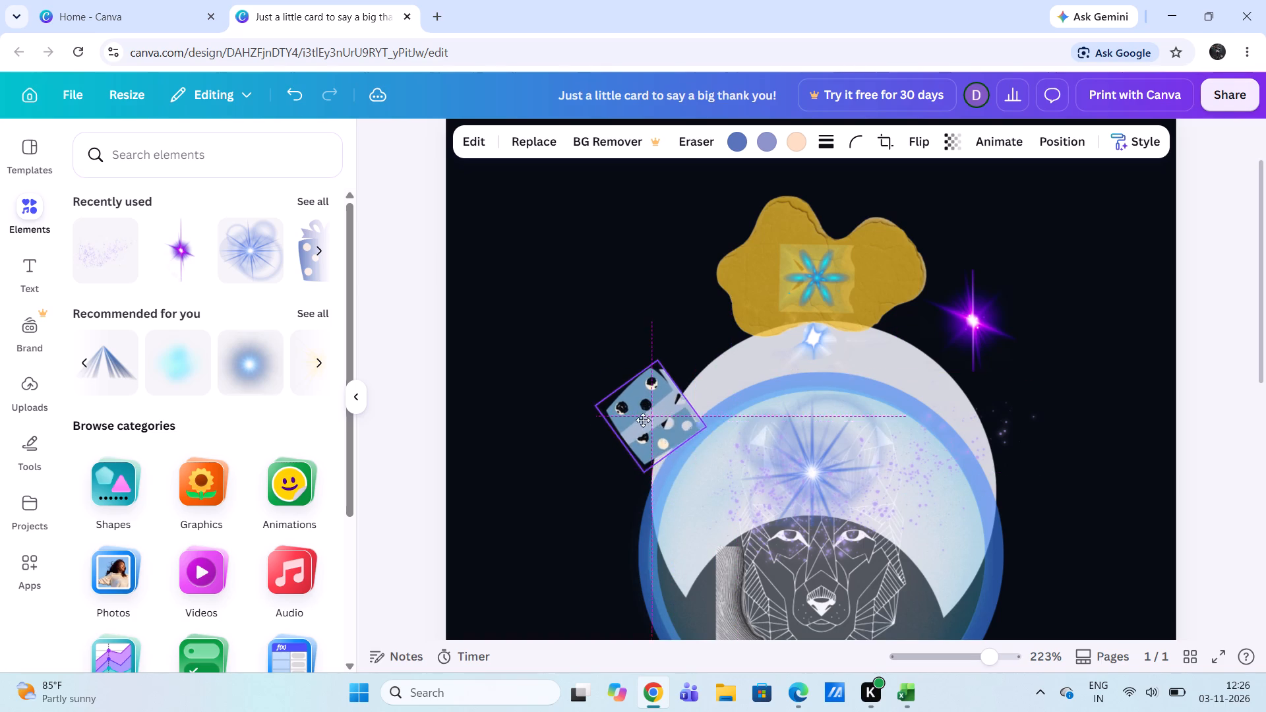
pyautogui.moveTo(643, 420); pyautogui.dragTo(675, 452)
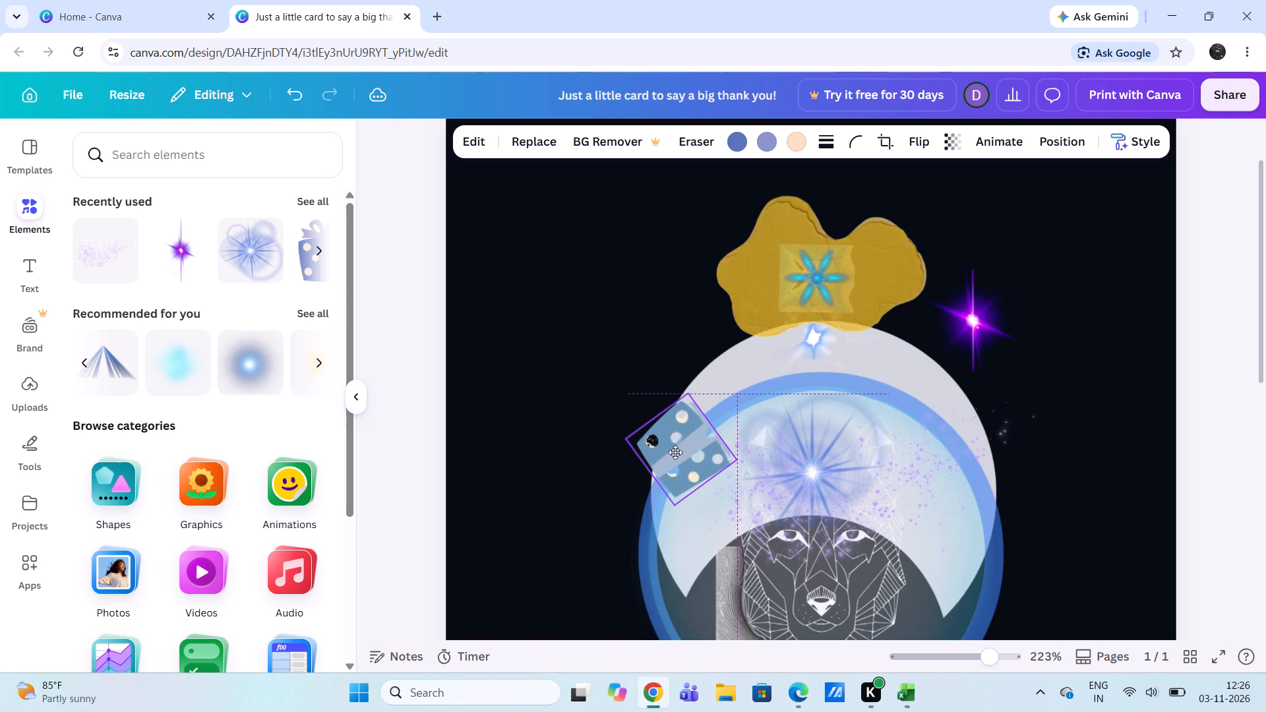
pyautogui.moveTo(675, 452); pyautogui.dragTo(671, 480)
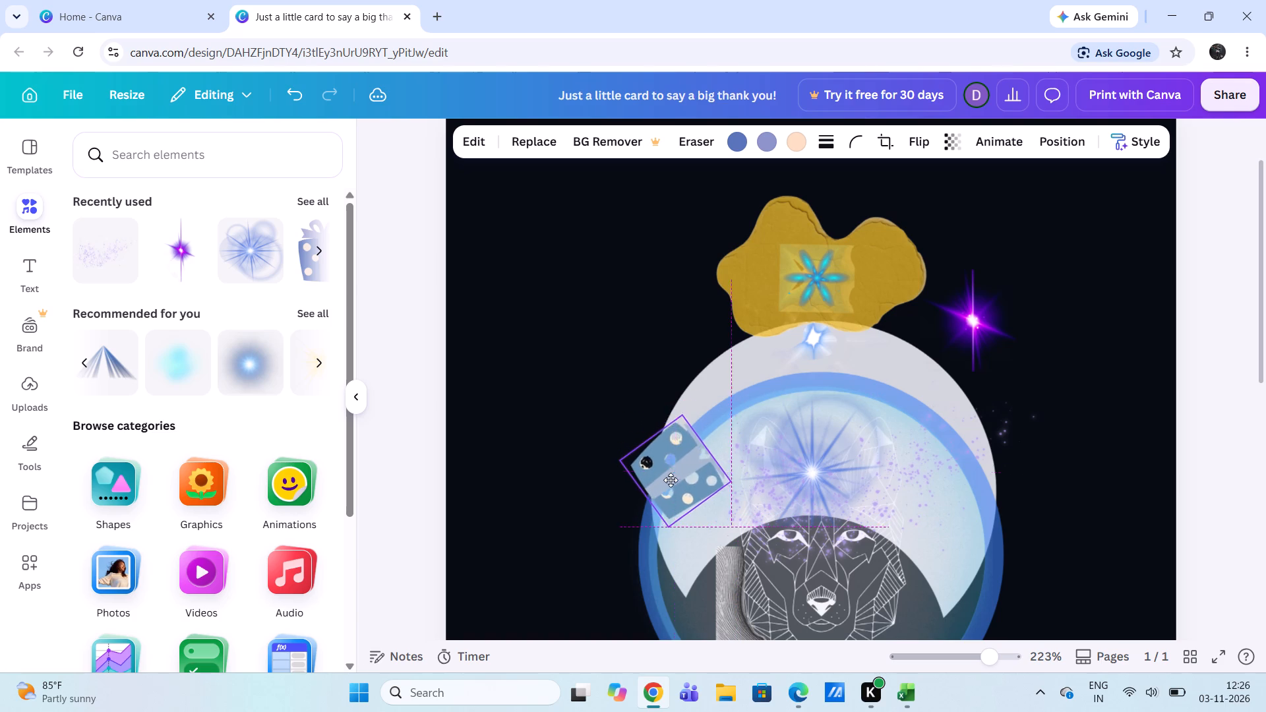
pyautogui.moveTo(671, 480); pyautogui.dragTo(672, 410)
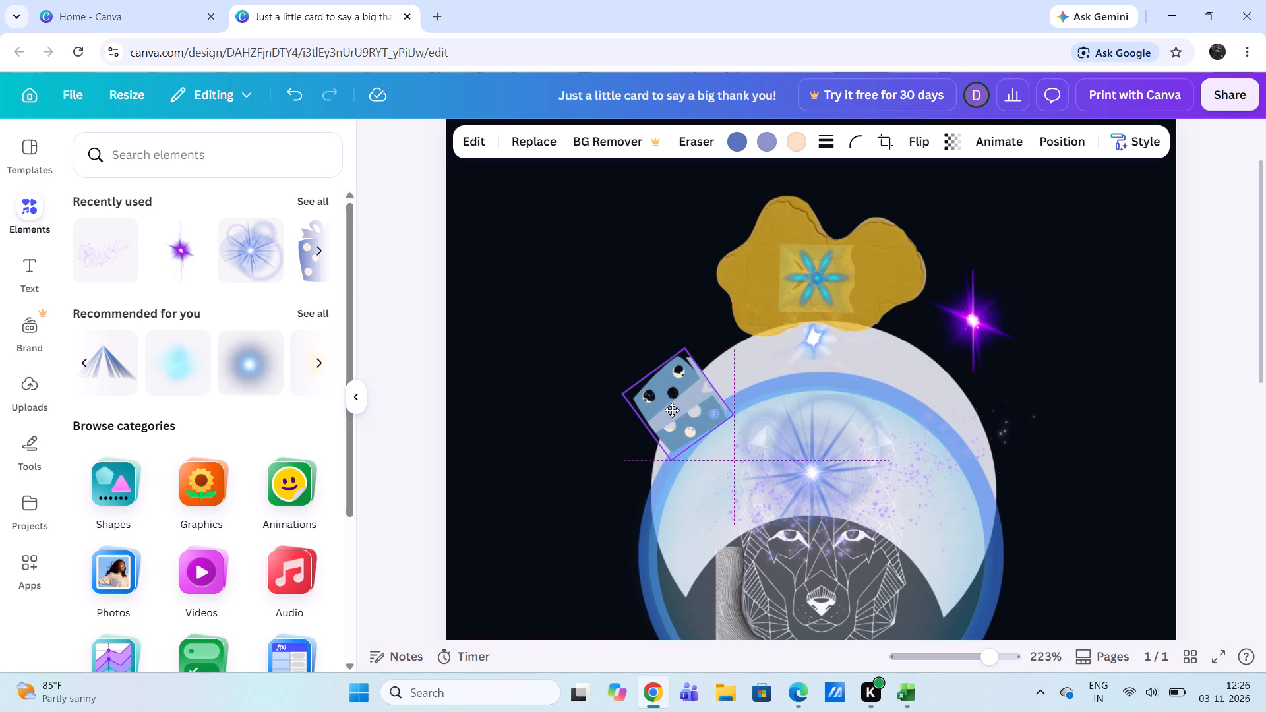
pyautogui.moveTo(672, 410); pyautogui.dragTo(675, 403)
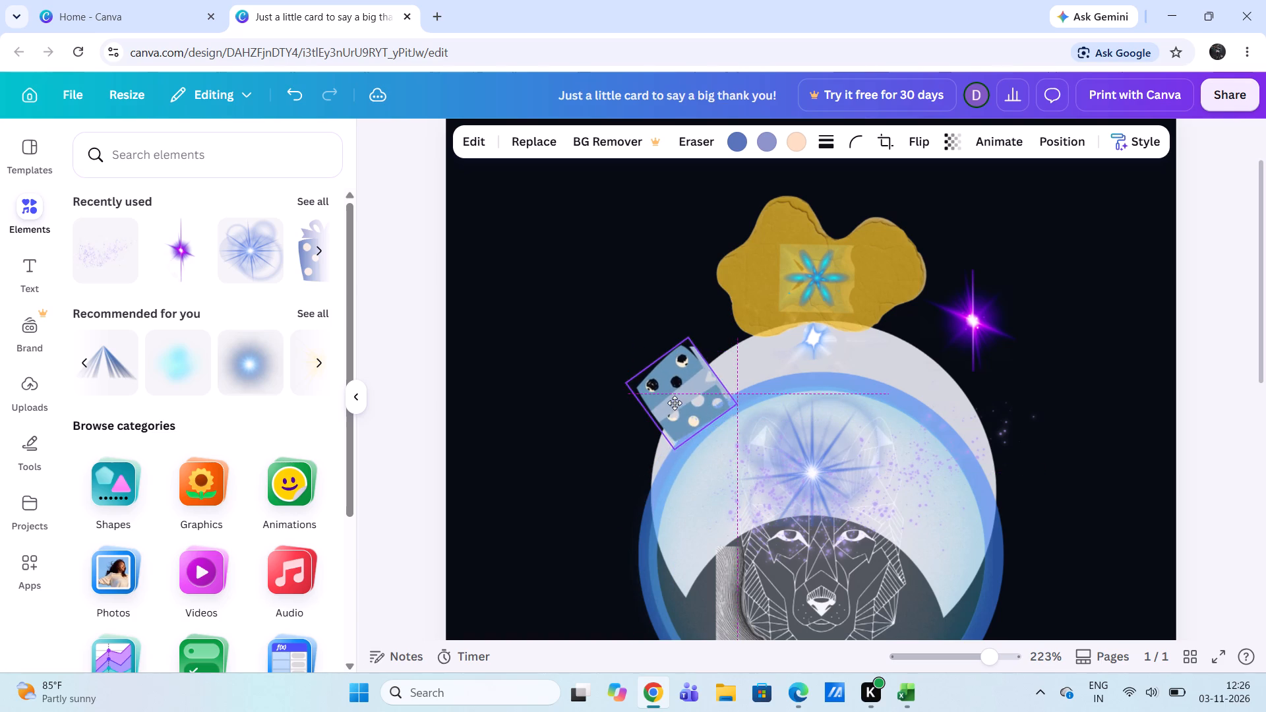
# Move the tilted gift box onto the dark background left of the yellow paper shape, about level with the purple star flare.
pyautogui.moveTo(675, 403); pyautogui.dragTo(630, 328)
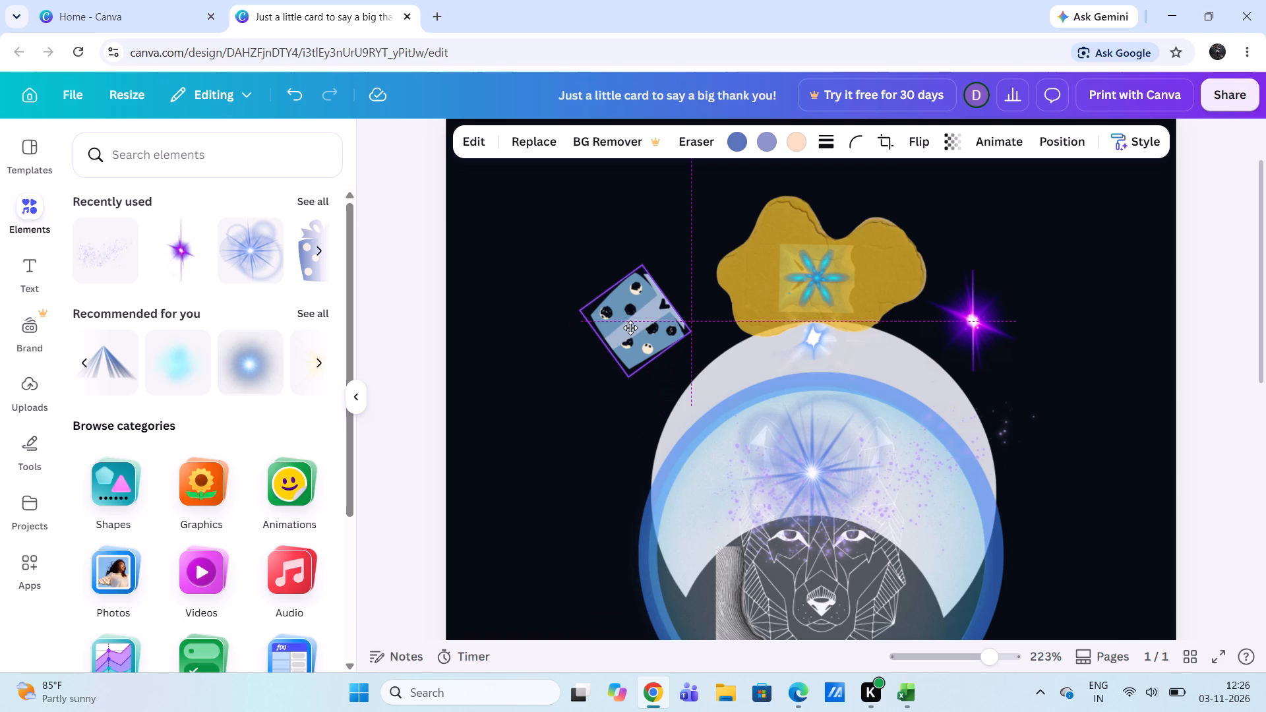
pyautogui.moveTo(630, 328); pyautogui.dragTo(645, 338)
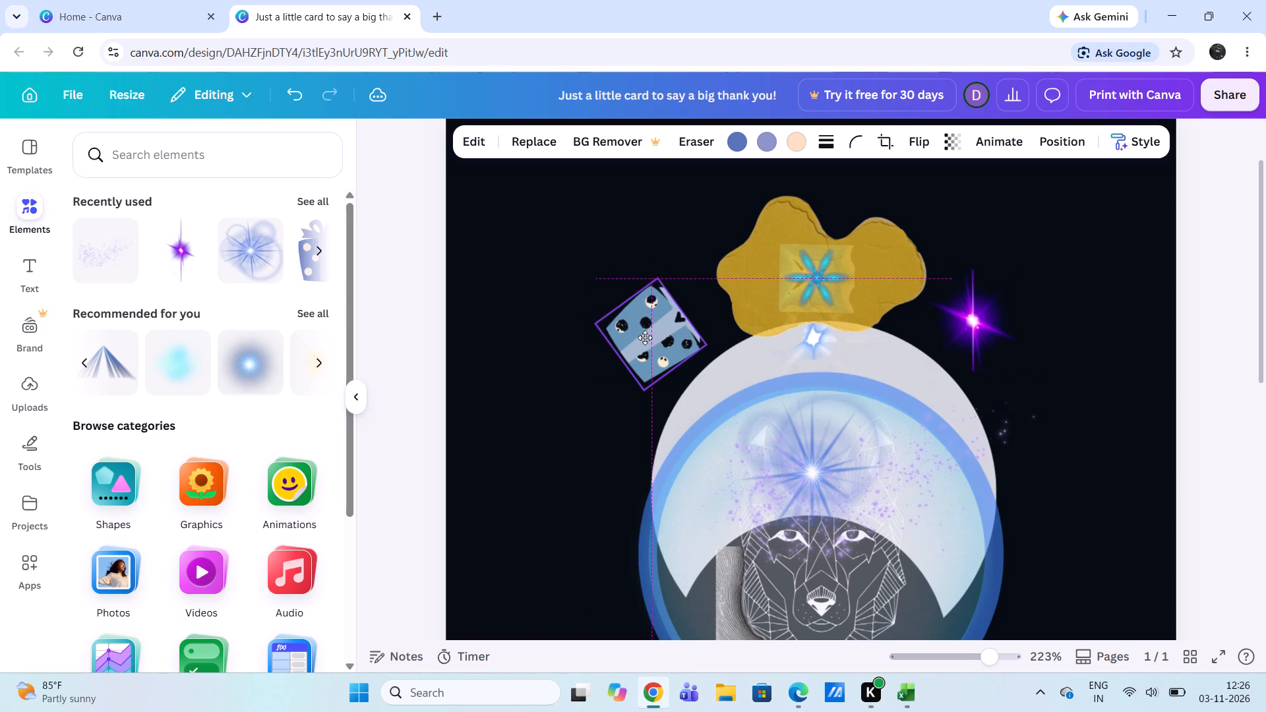
pyautogui.moveTo(645, 338); pyautogui.dragTo(647, 341)
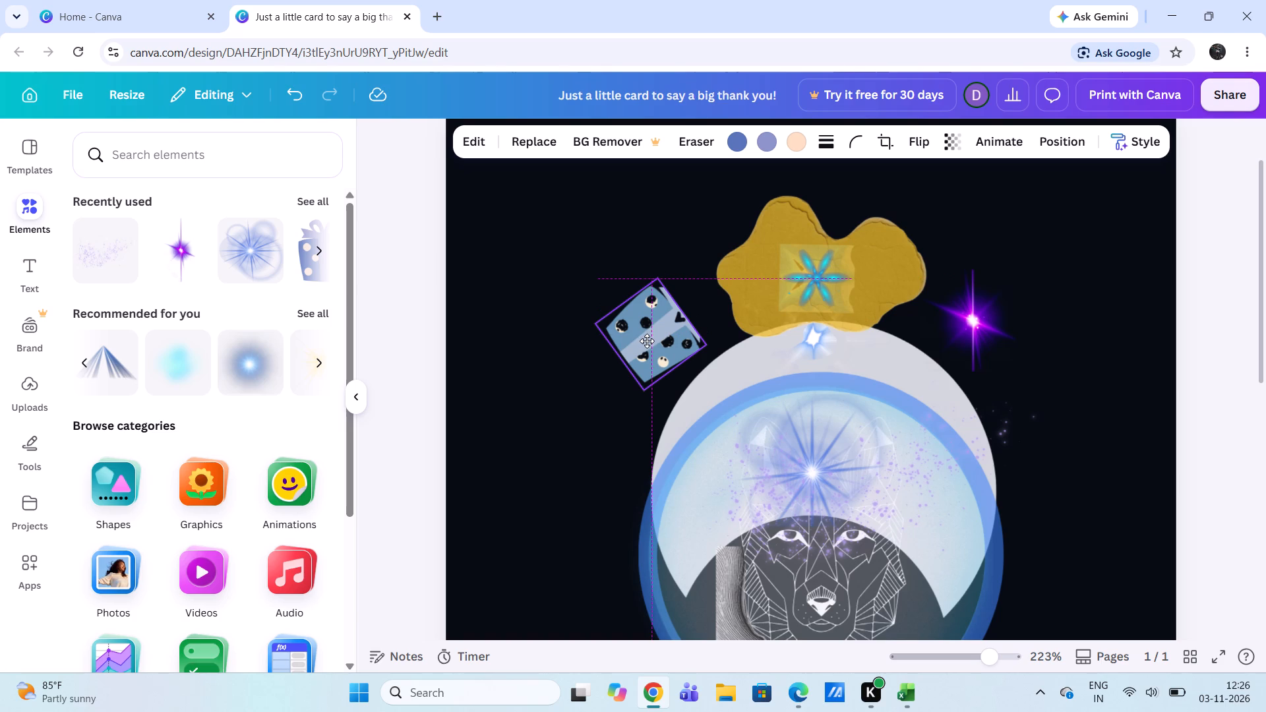
pyautogui.moveTo(647, 341); pyautogui.dragTo(659, 370)
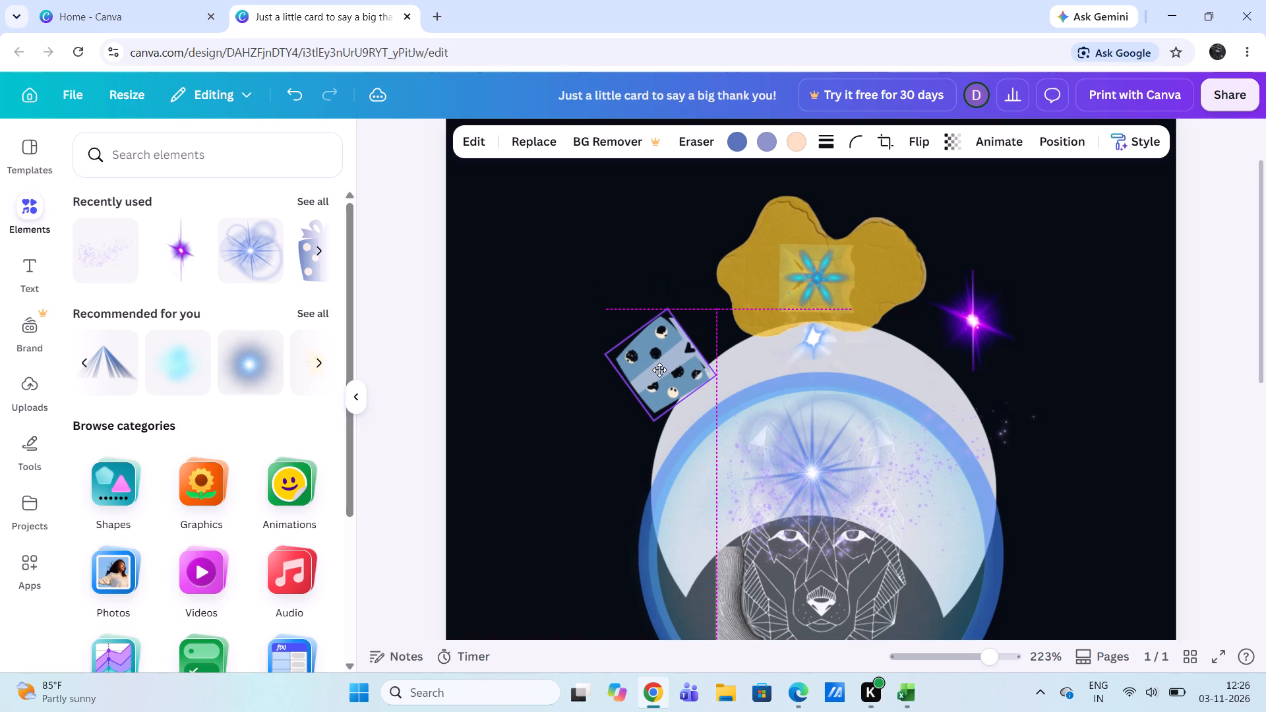
pyautogui.moveTo(659, 370); pyautogui.dragTo(637, 345)
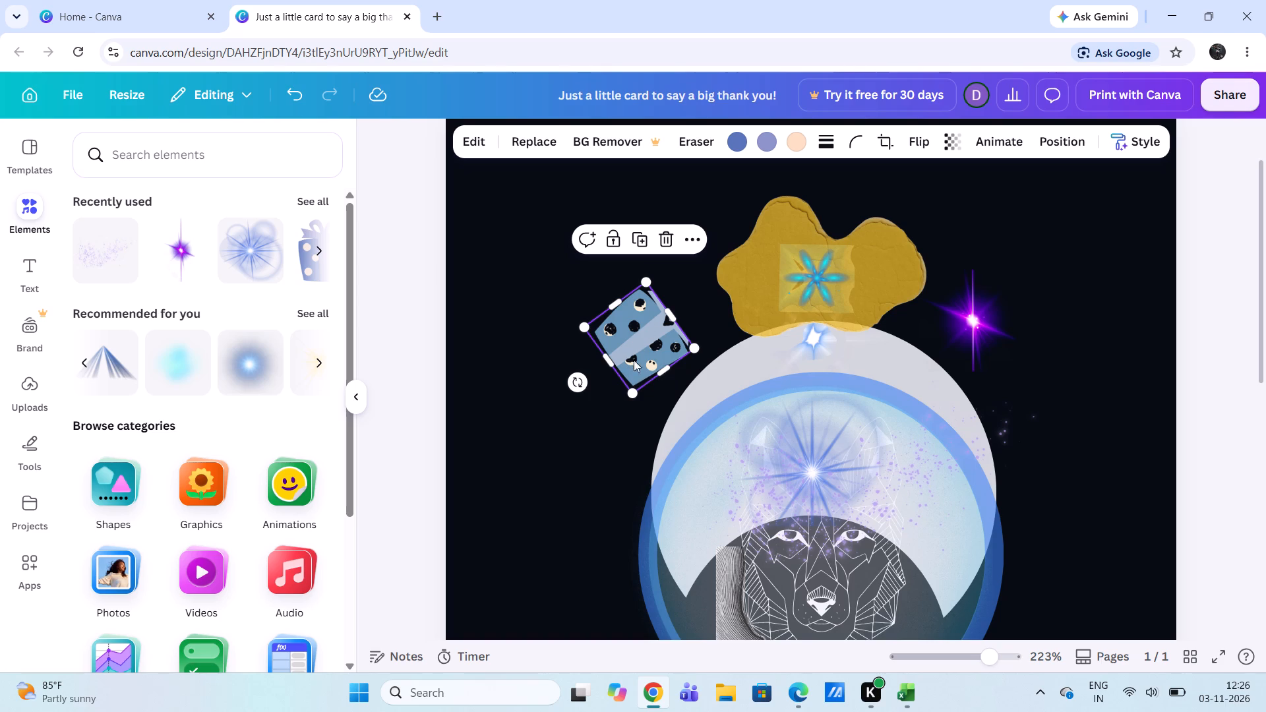
# Rotate the polka-dot gift box clockwise to about 90° so its ribbon band lies nearly horizontal.
pyautogui.moveTo(580, 384); pyautogui.dragTo(578, 338)
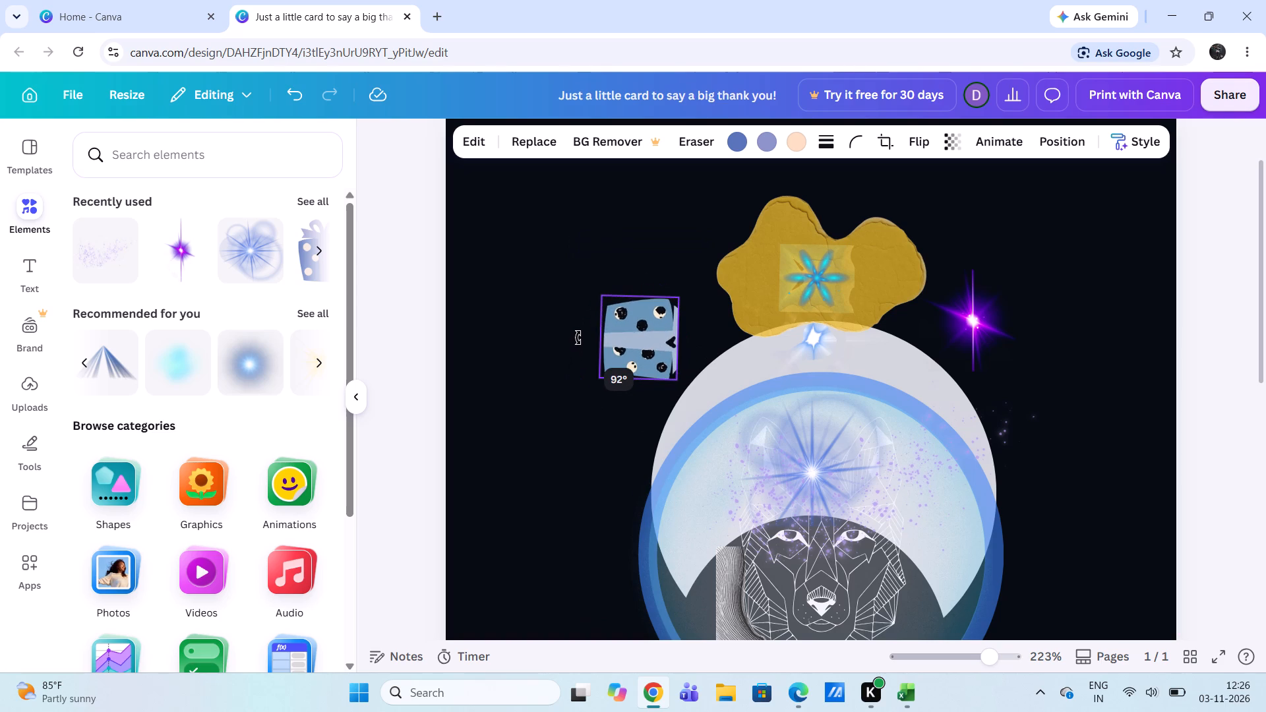
pyautogui.moveTo(578, 338); pyautogui.dragTo(579, 341)
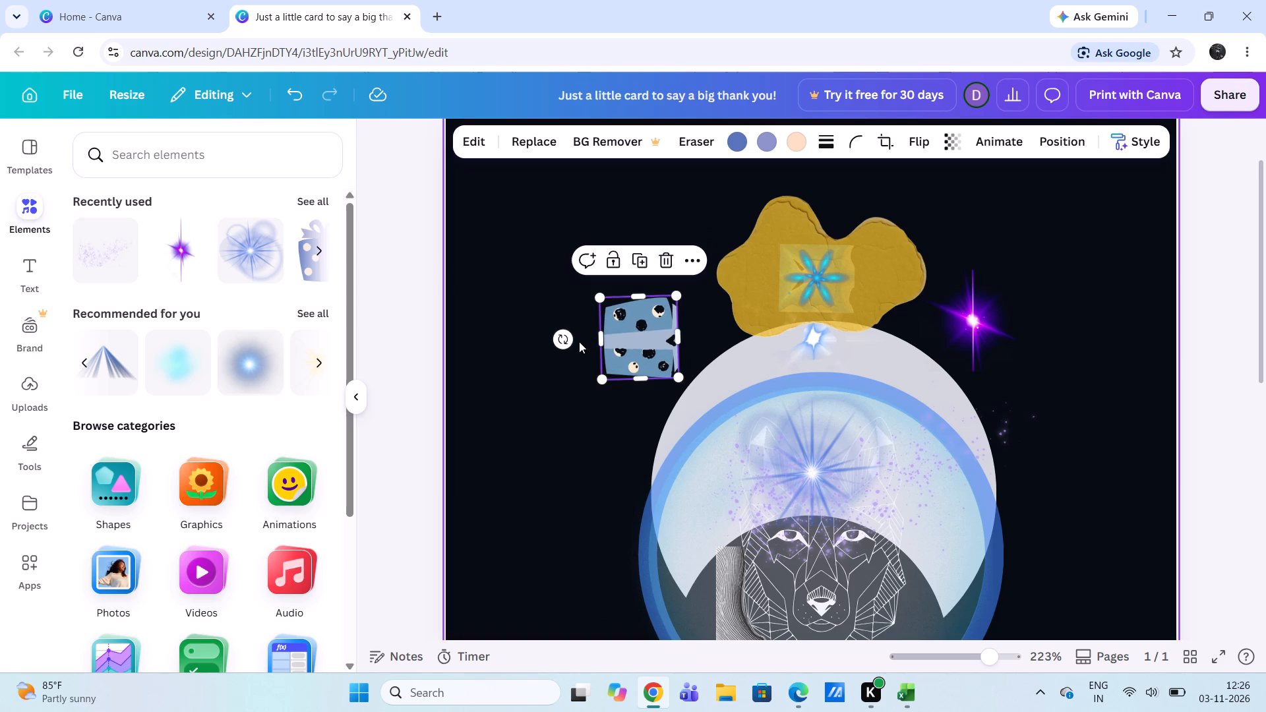
# Rotate the teal flower graphic on the yellow paper shape clockwise by roughly a quarter turn, so its petals point straight up.
pyautogui.click(820, 292)
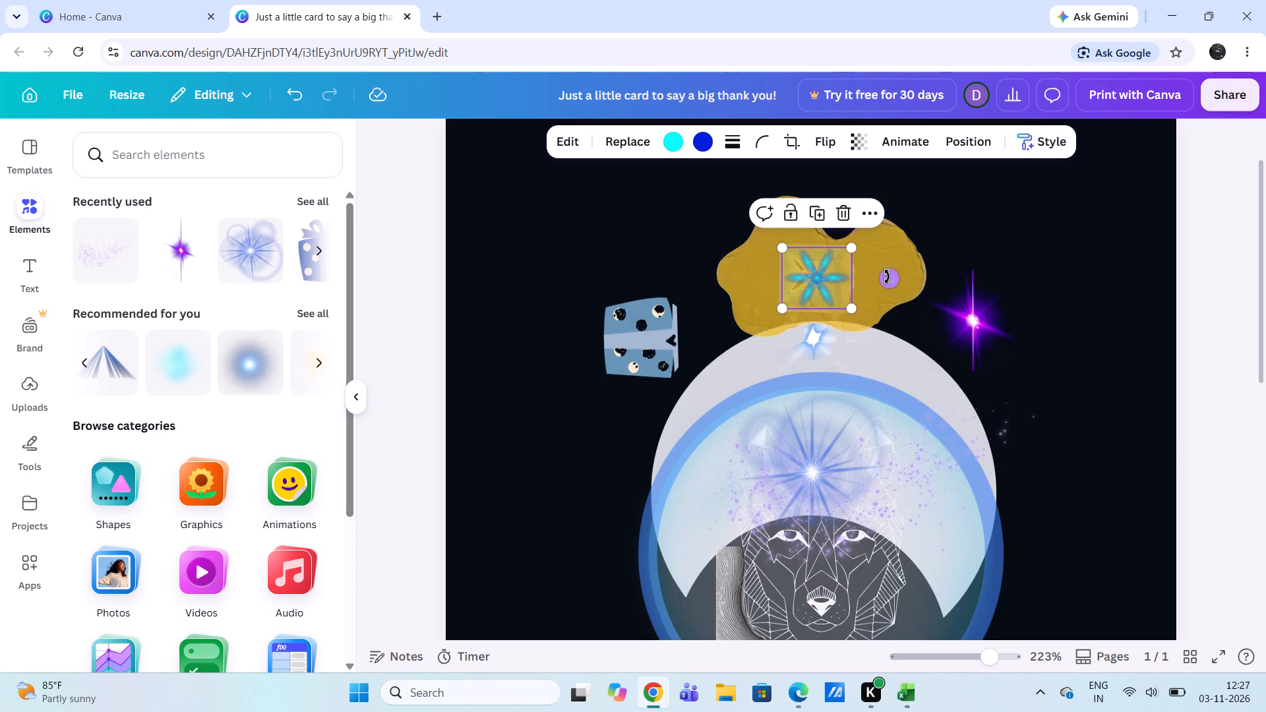
pyautogui.moveTo(887, 277); pyautogui.dragTo(837, 317)
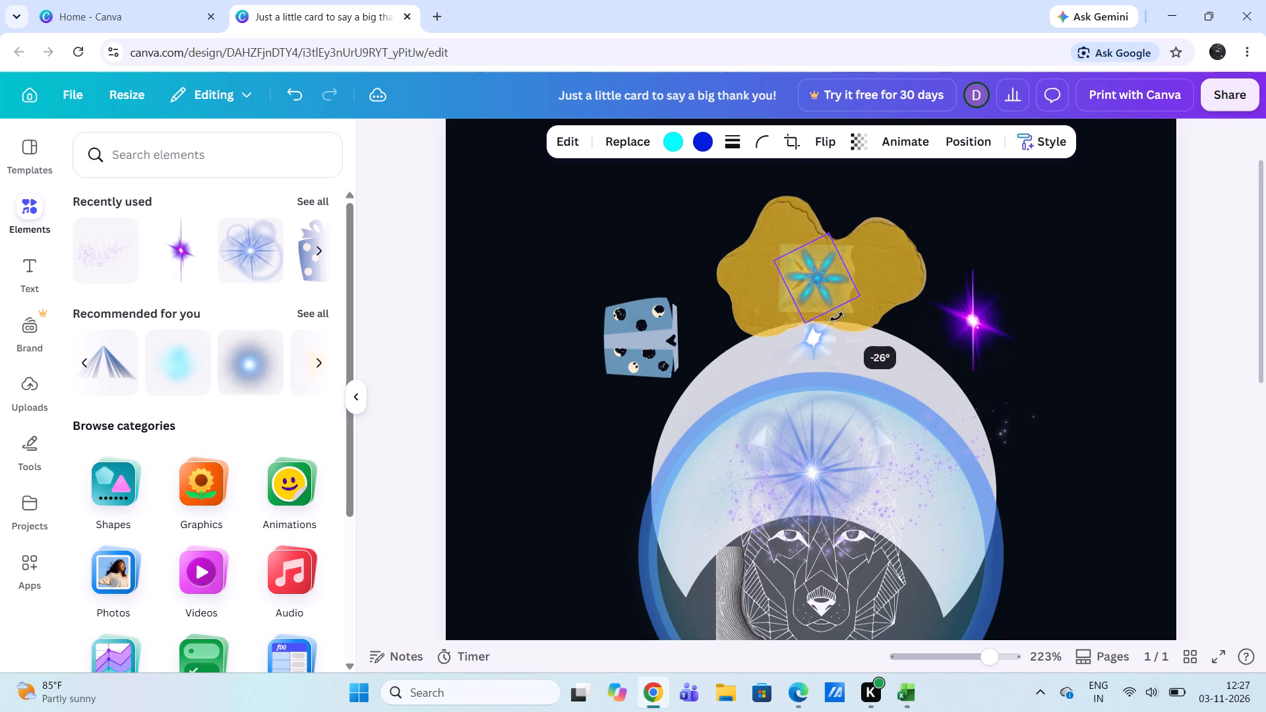
pyautogui.moveTo(837, 317); pyautogui.dragTo(819, 318)
# Move the purple sparkle scatter slightly upward over the blue starburst and circle.
pyautogui.moveTo(820, 479); pyautogui.dragTo(811, 453)
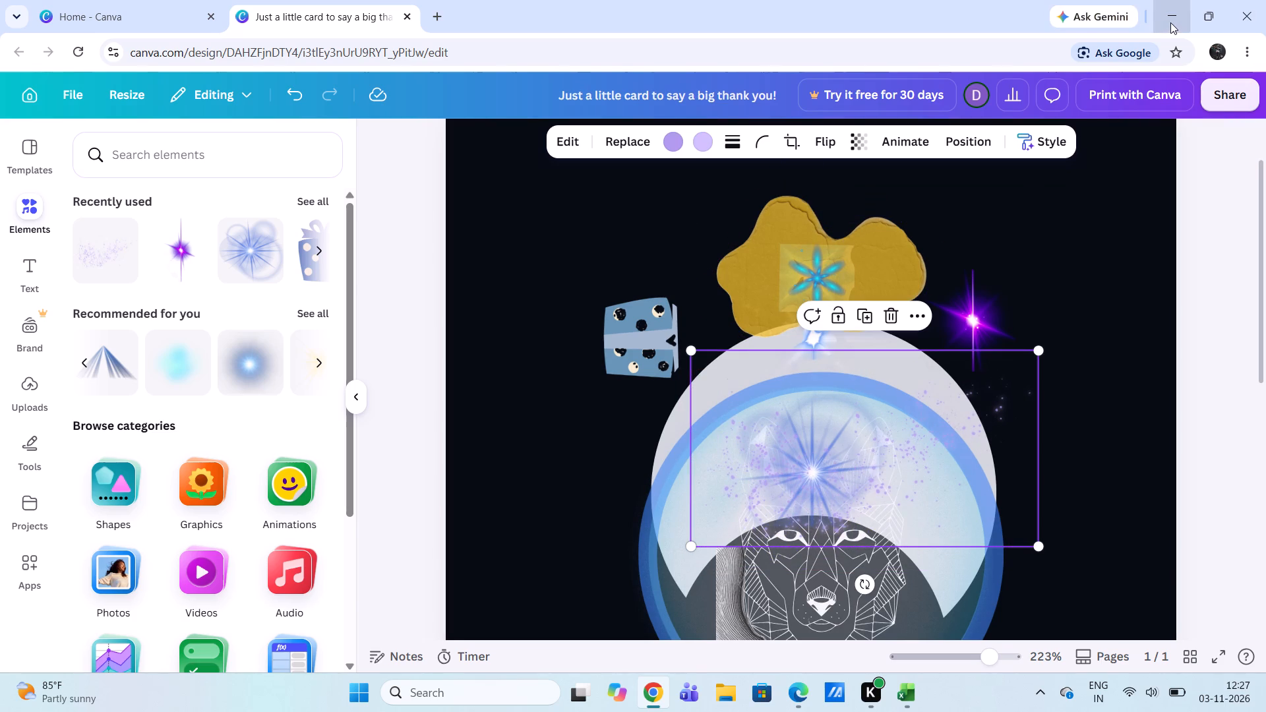
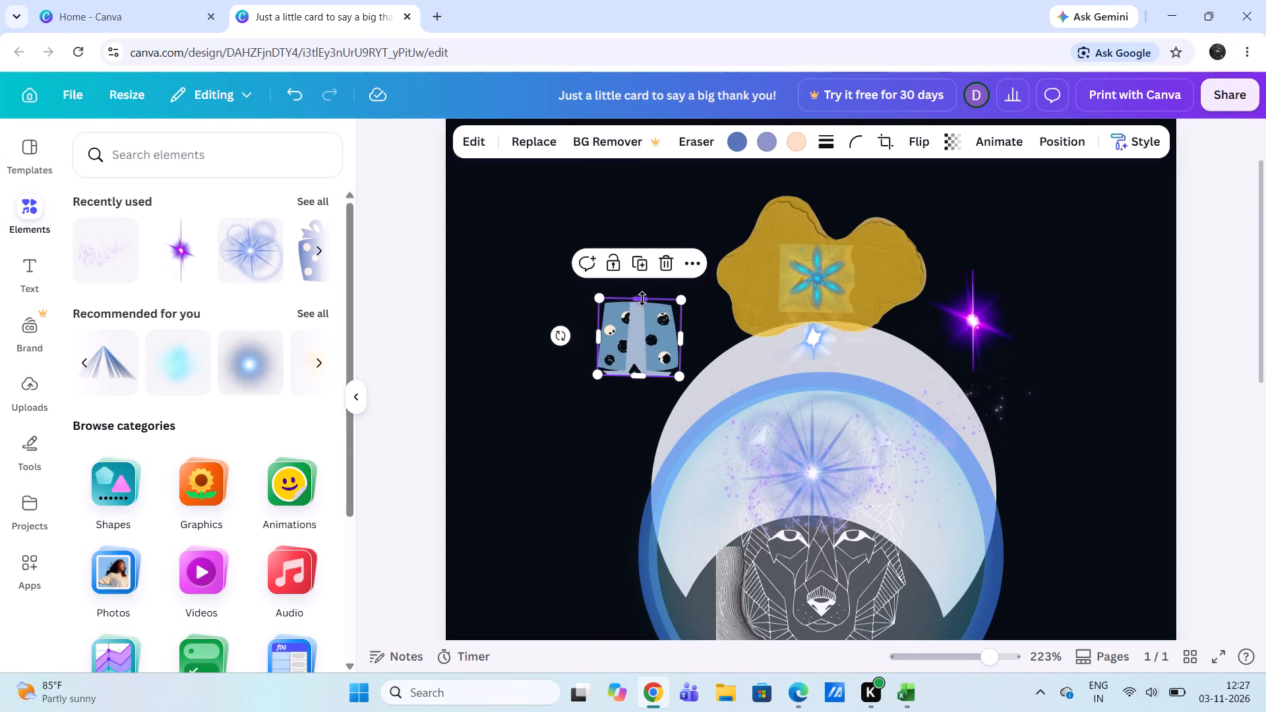
# Nudge the polka-dot gift box slightly up and closer to the yellow paper shape.
pyautogui.moveTo(644, 341); pyautogui.dragTo(657, 337)
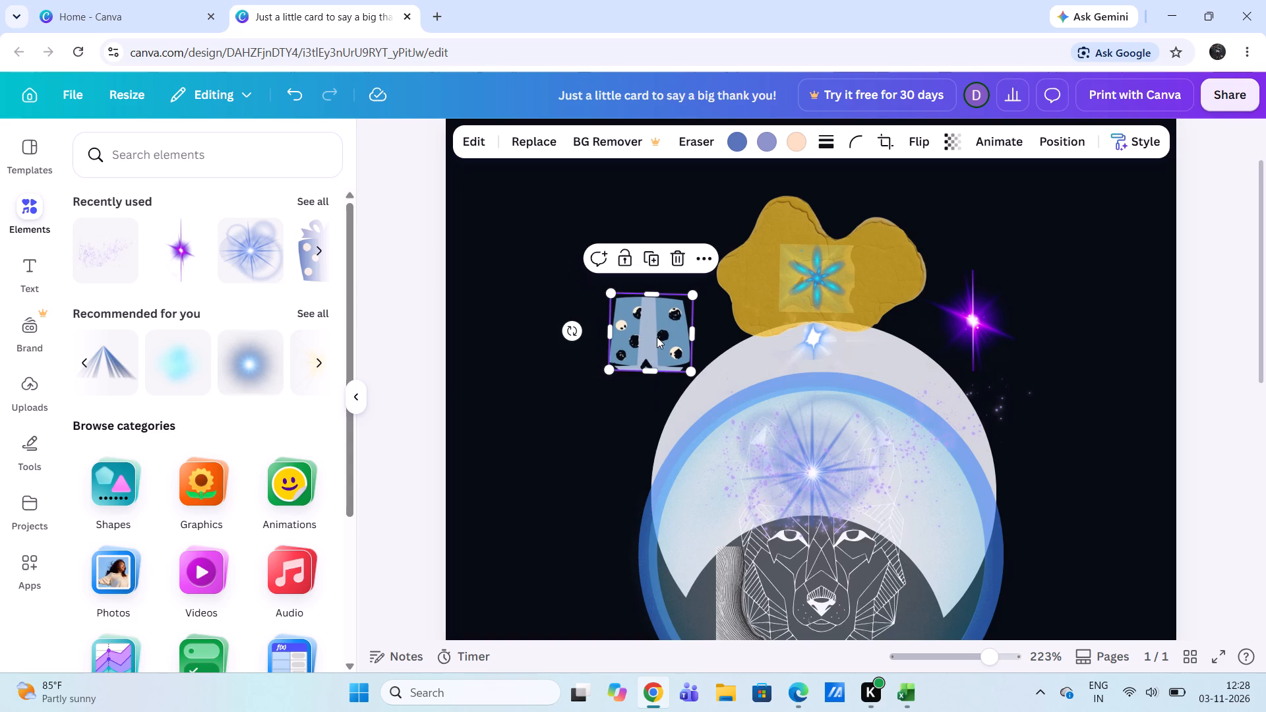
# Open the yellow paper shape in the Pixel Eraser and set the erase brush size to 11.
pyautogui.click(863, 264)
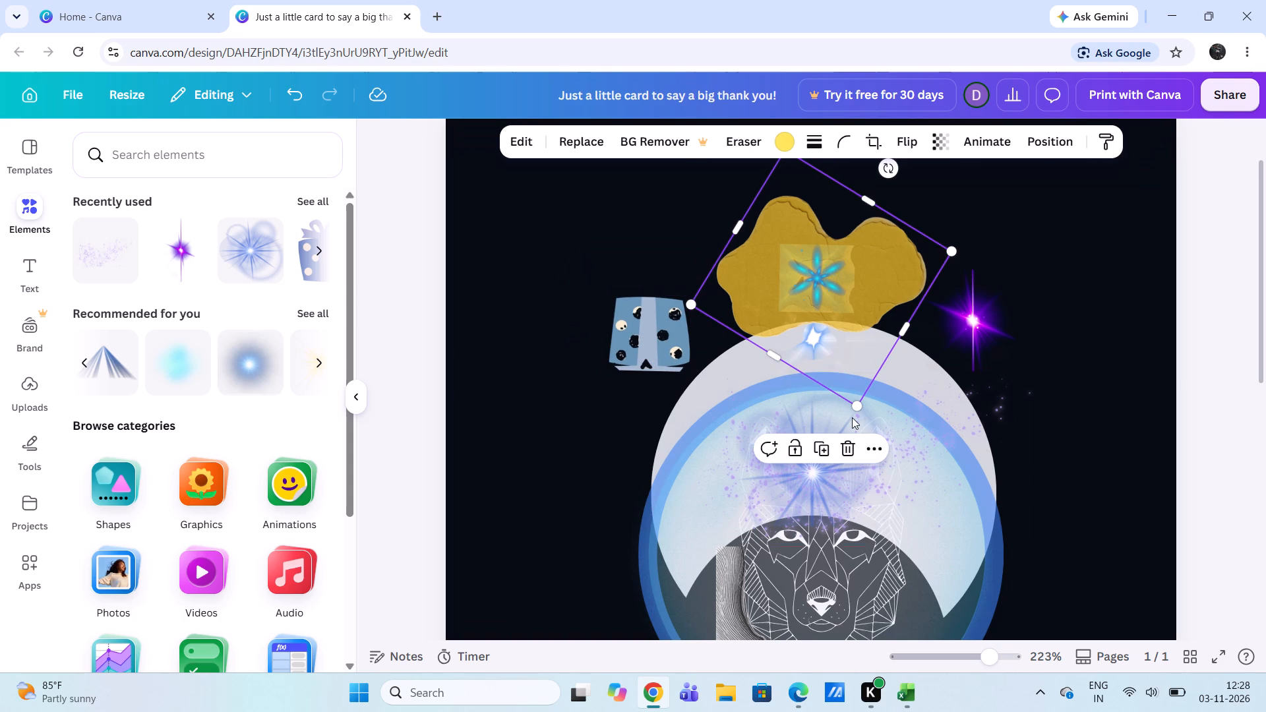
pyautogui.scroll(1, 852, 417)
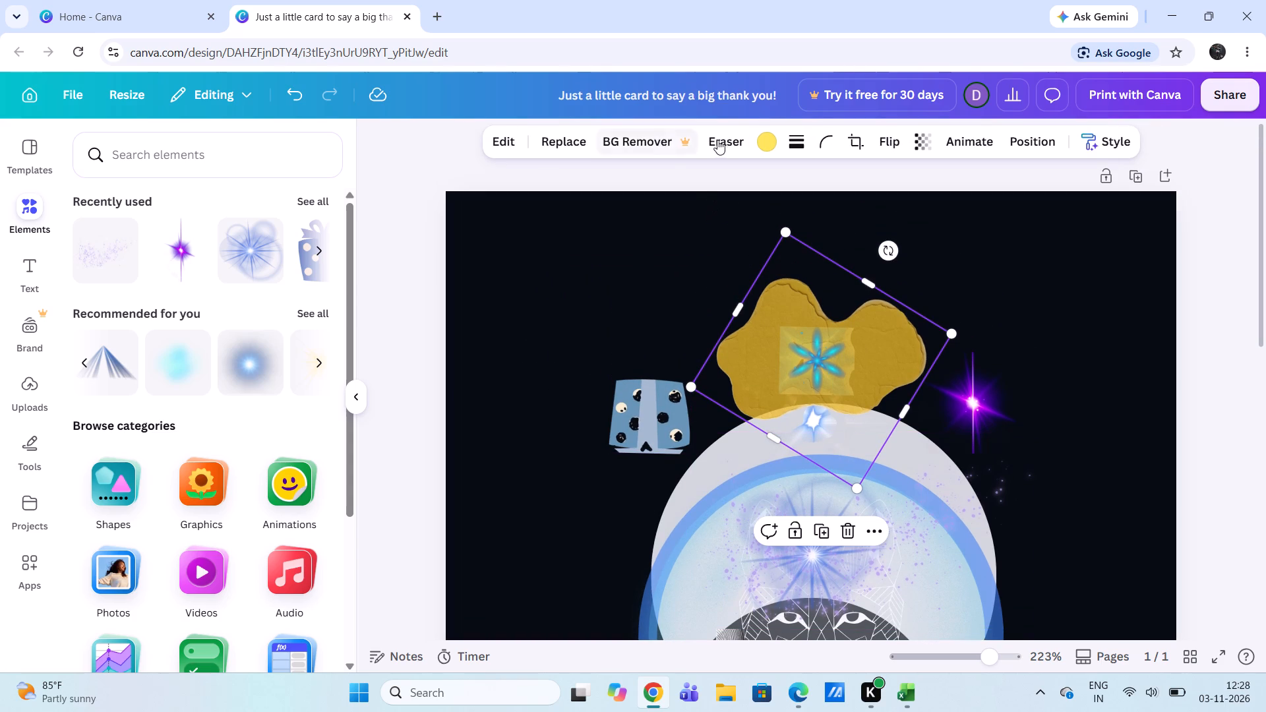
pyautogui.click(720, 140)
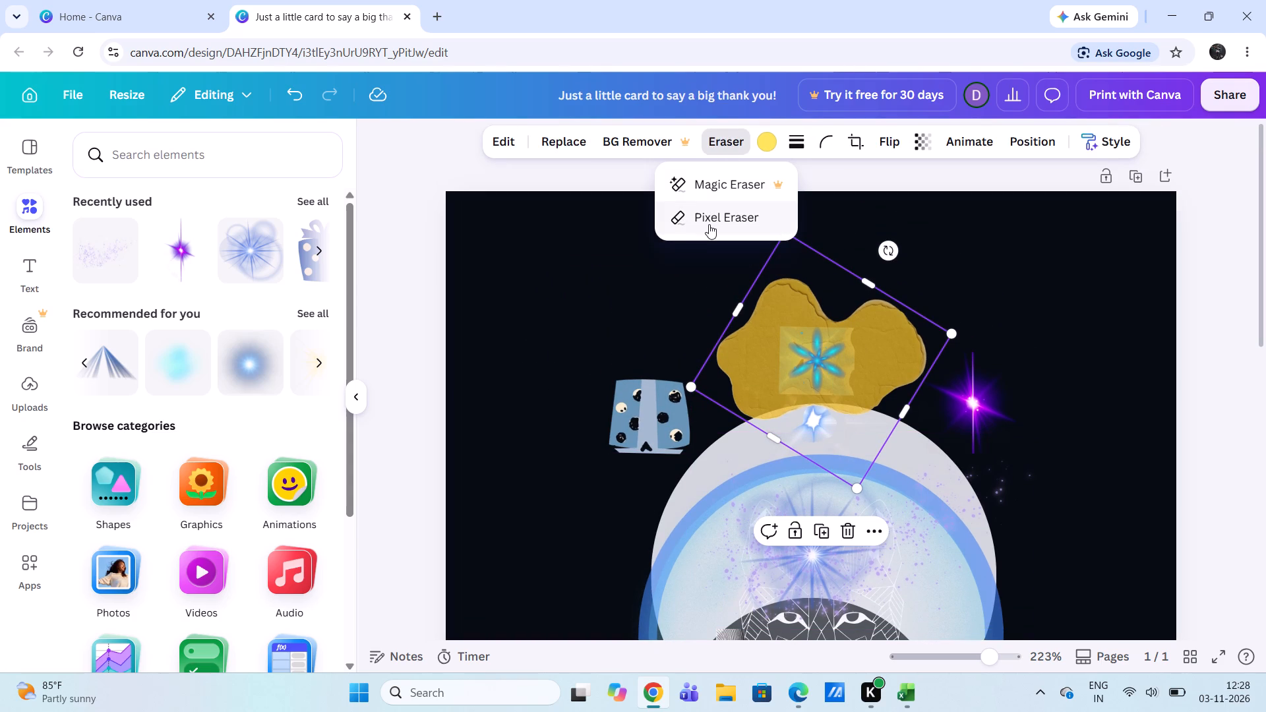
pyautogui.click(709, 224)
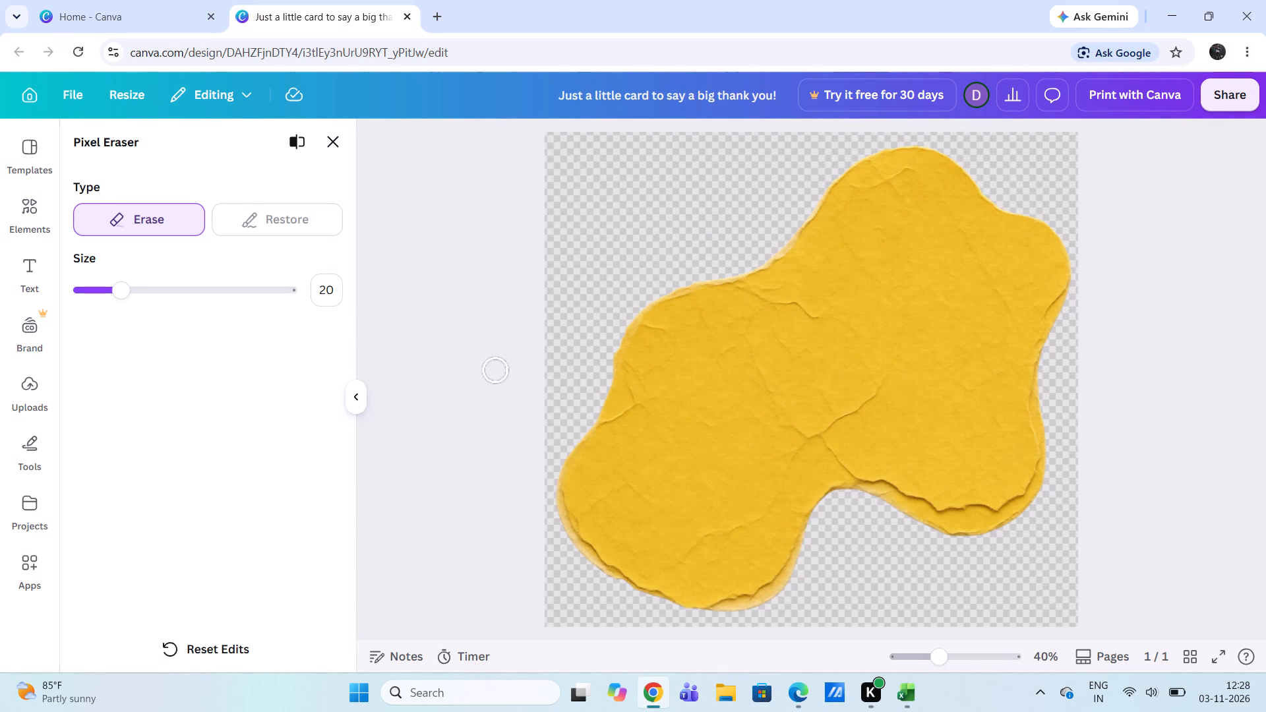
pyautogui.moveTo(120, 295); pyautogui.dragTo(105, 300)
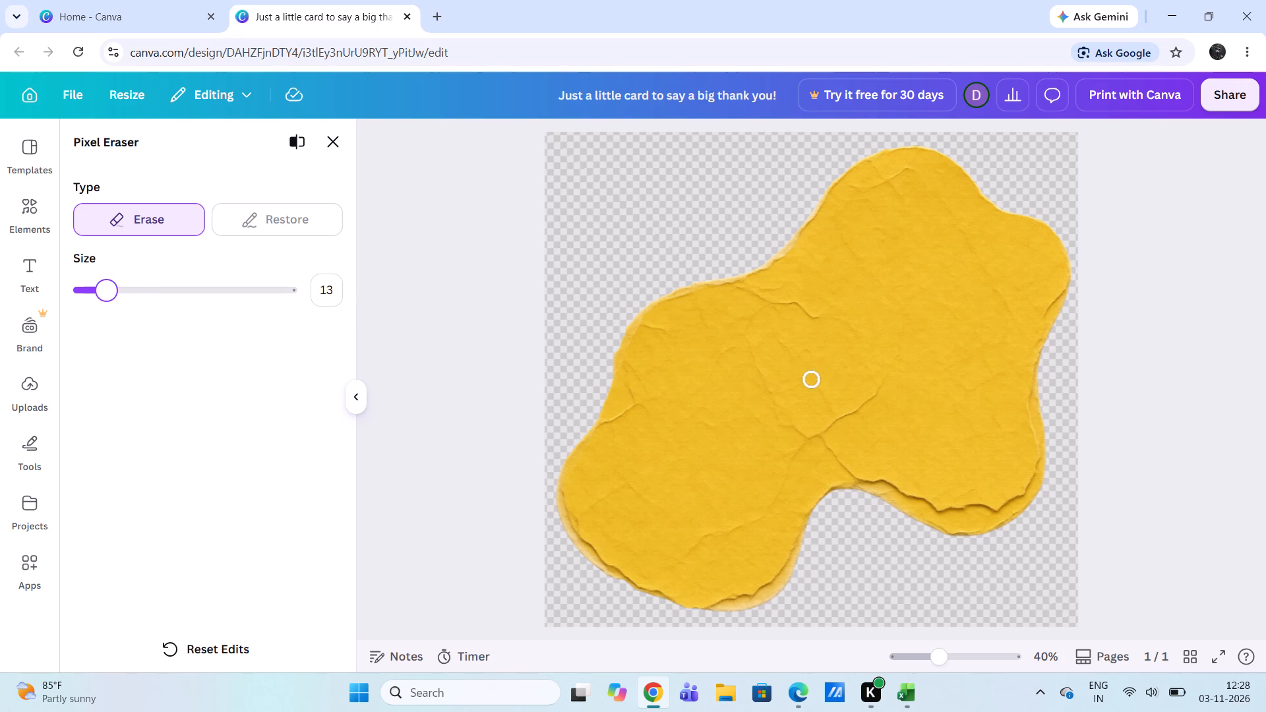
pyautogui.moveTo(105, 300); pyautogui.dragTo(102, 298)
pyautogui.moveTo(102, 298); pyautogui.dragTo(100, 293)
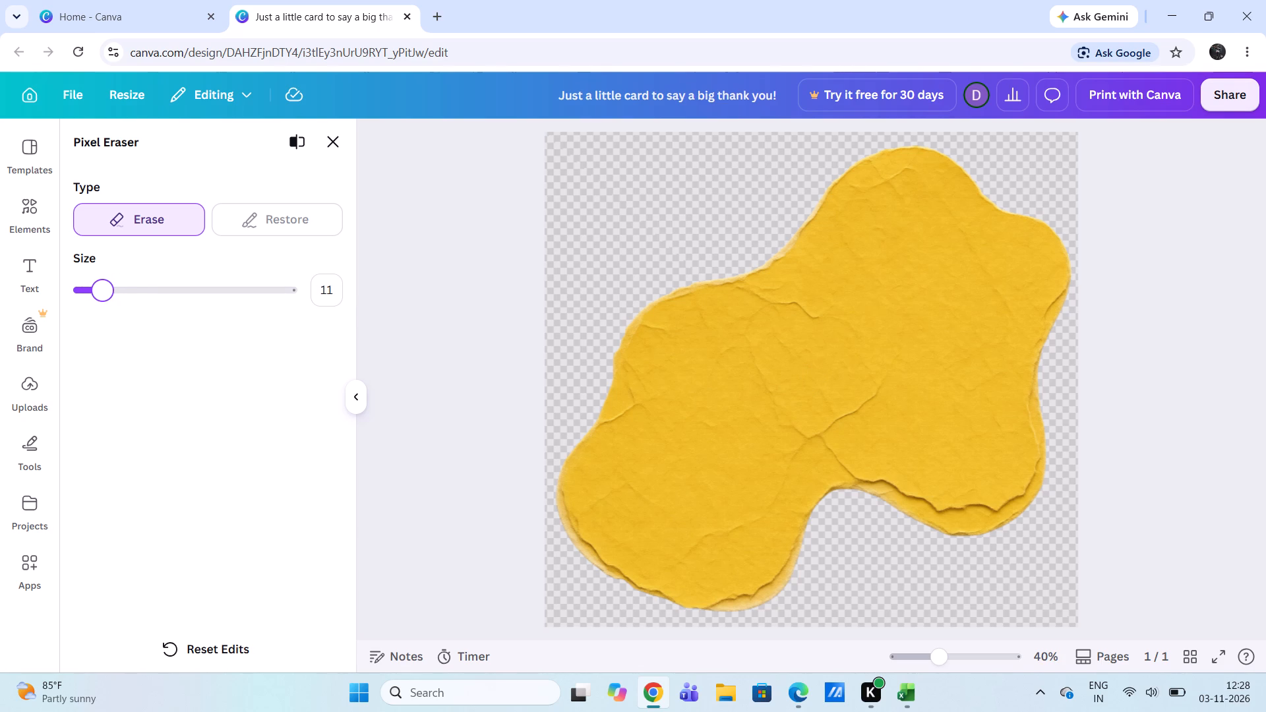
pyautogui.moveTo(100, 293); pyautogui.dragTo(101, 290)
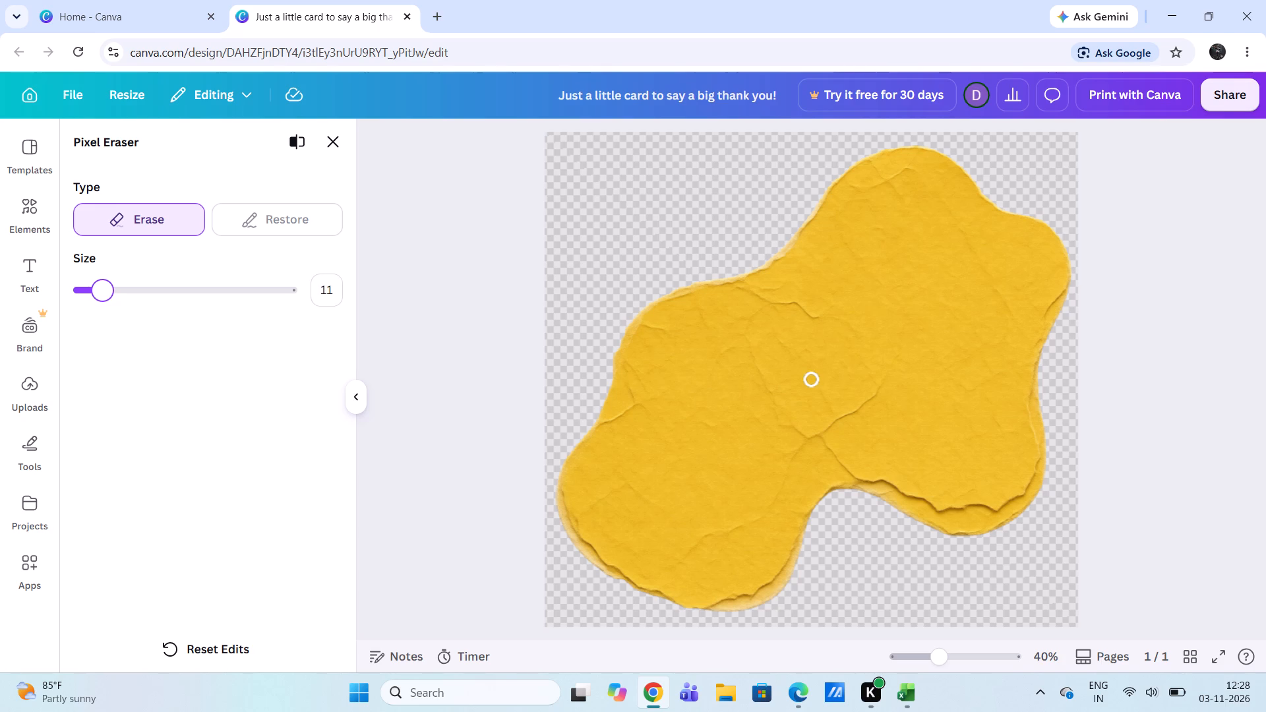
pyautogui.click(101, 290)
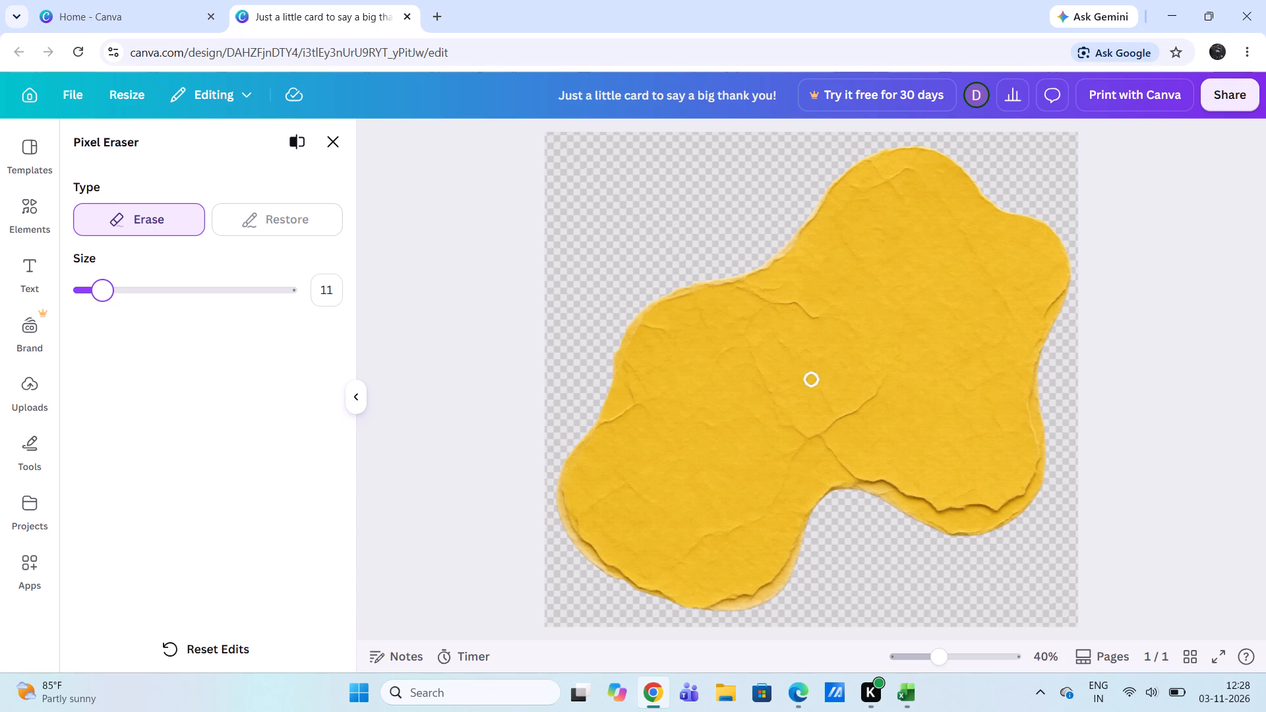
pyautogui.click(101, 288)
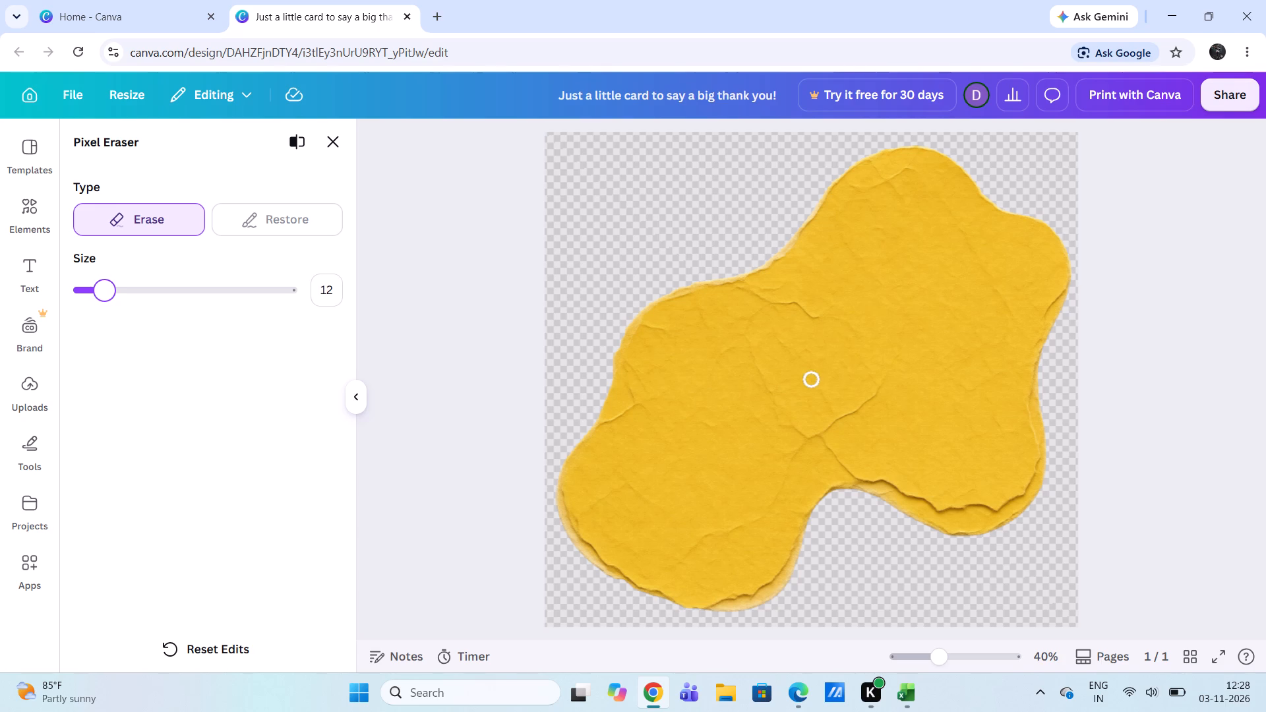
pyautogui.click(102, 287)
# Erase the torn edge under the paper shape's lower-left lobe, around the notch, and straight across the lower-right lobe.
pyautogui.moveTo(556, 507); pyautogui.dragTo(556, 508)
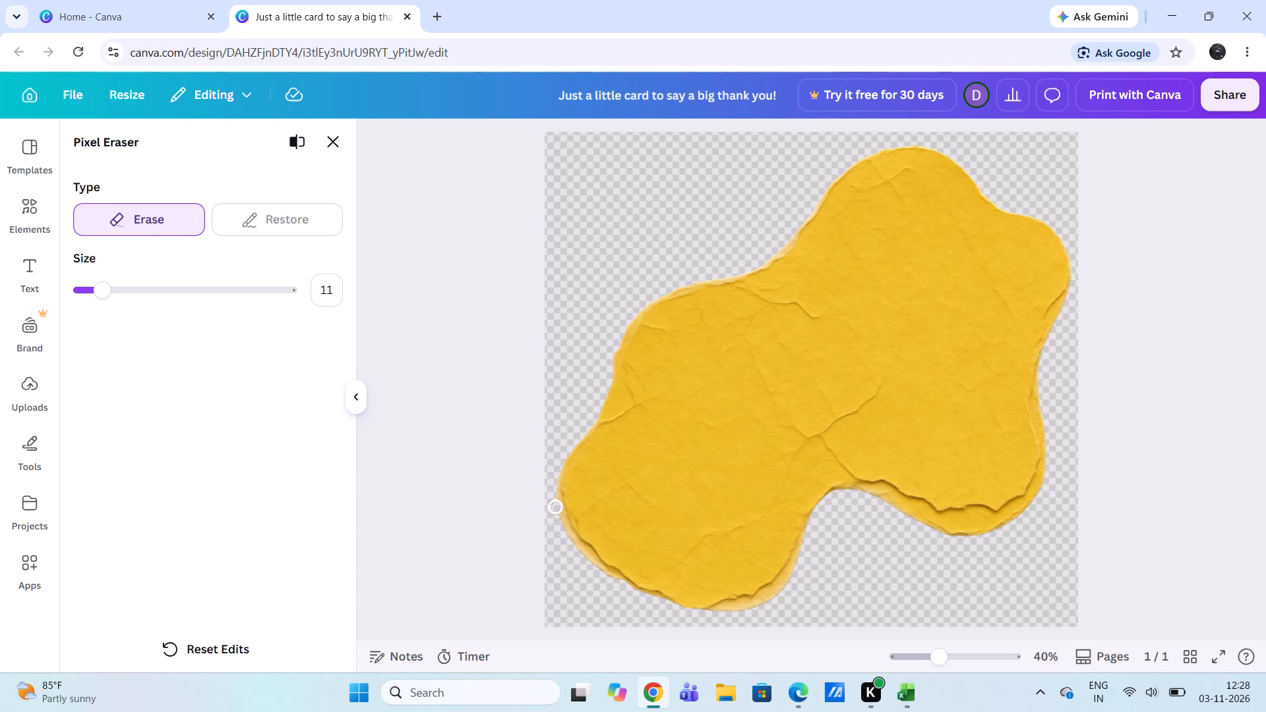
pyautogui.moveTo(556, 508); pyautogui.dragTo(570, 533)
pyautogui.moveTo(570, 533); pyautogui.dragTo(615, 572)
pyautogui.moveTo(615, 572); pyautogui.dragTo(782, 595)
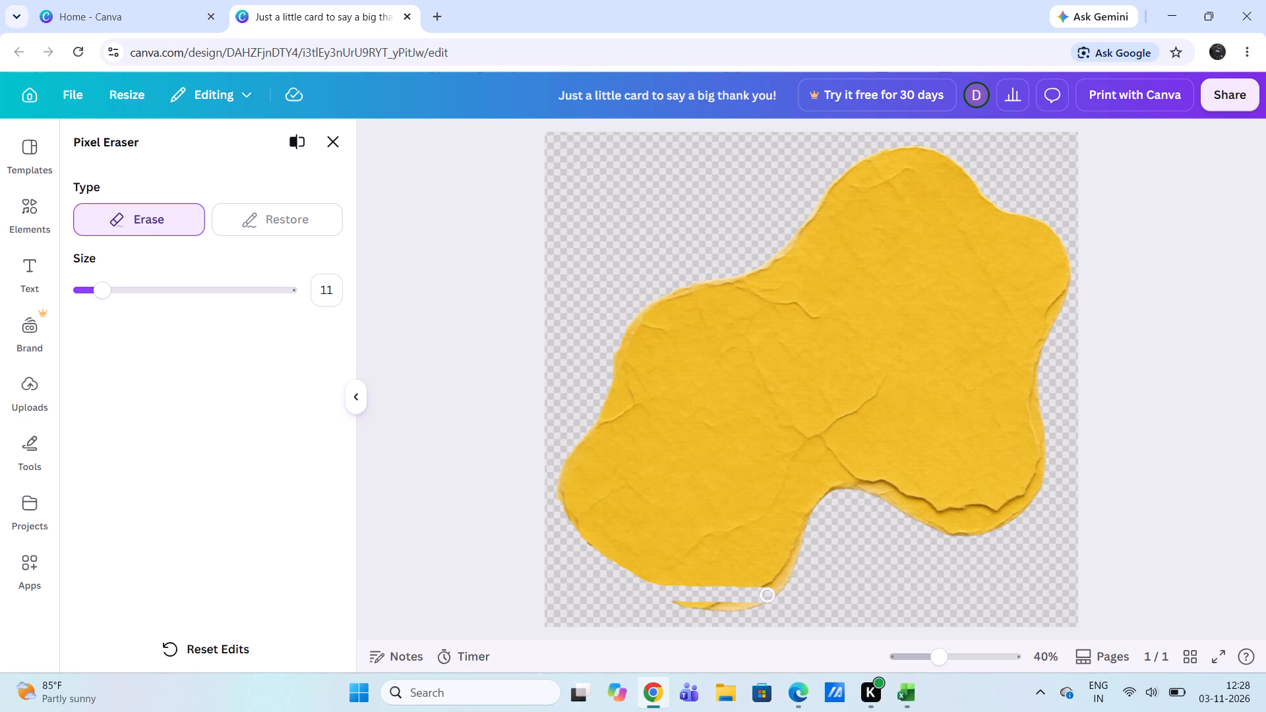
pyautogui.moveTo(782, 595); pyautogui.dragTo(691, 610)
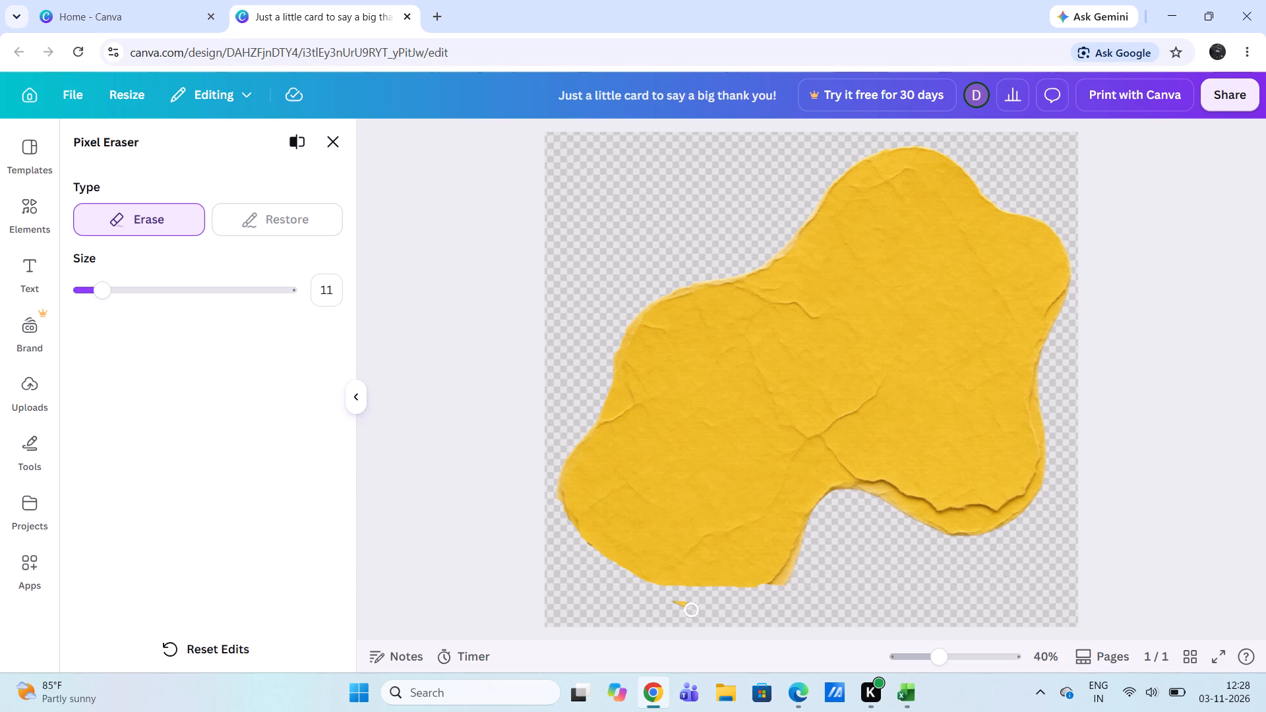
pyautogui.moveTo(691, 610); pyautogui.dragTo(789, 578)
pyautogui.moveTo(789, 578); pyautogui.dragTo(804, 537)
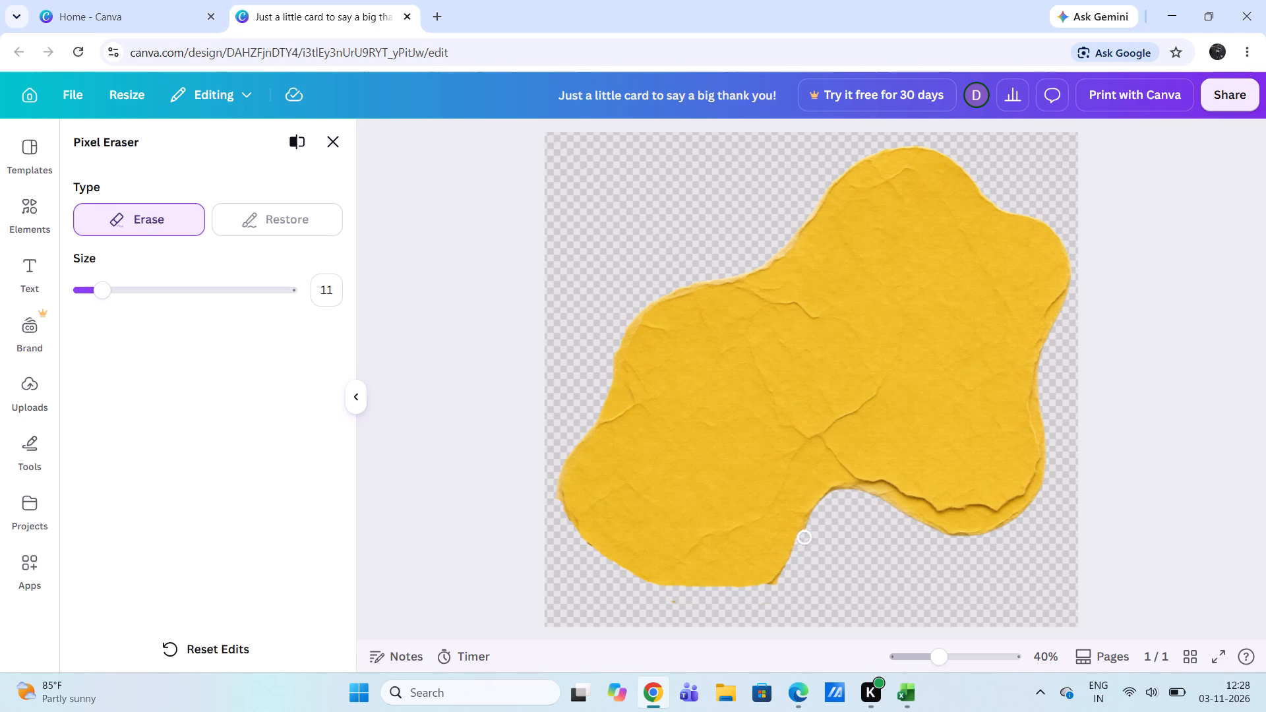
pyautogui.moveTo(804, 537); pyautogui.dragTo(829, 501)
pyautogui.moveTo(829, 501); pyautogui.dragTo(907, 492)
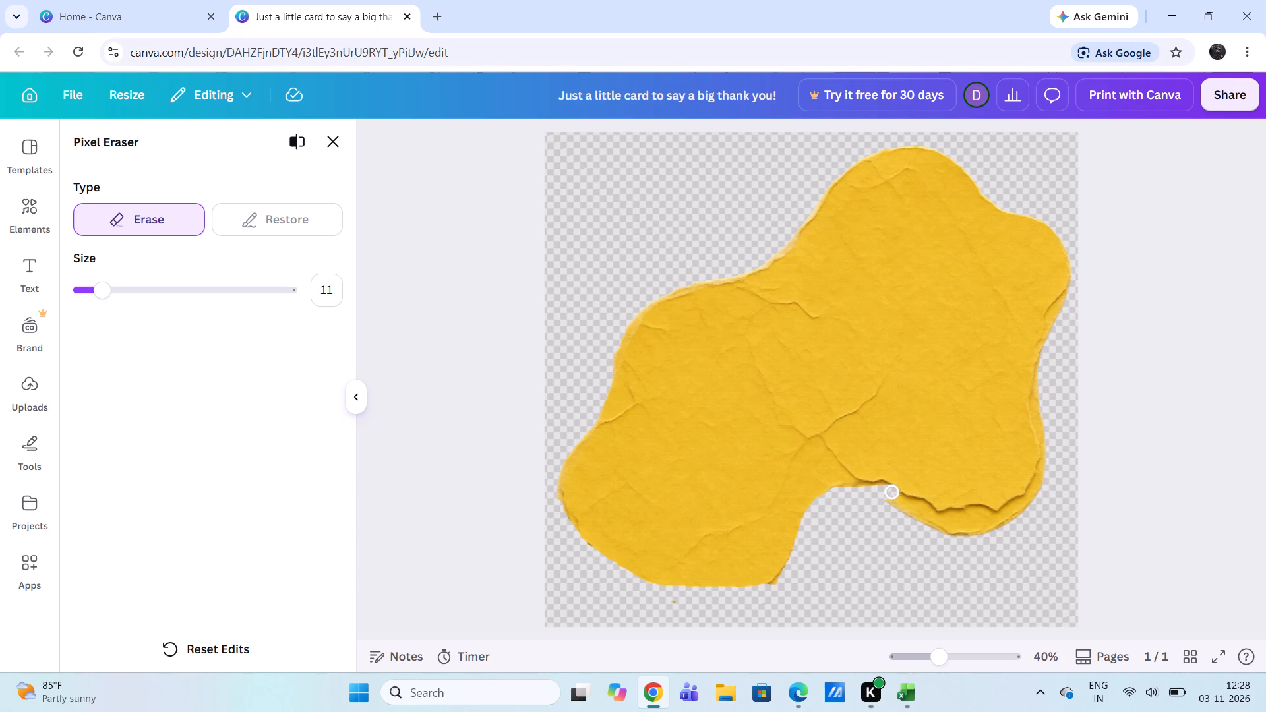
pyautogui.moveTo(907, 492); pyautogui.dragTo(1018, 504)
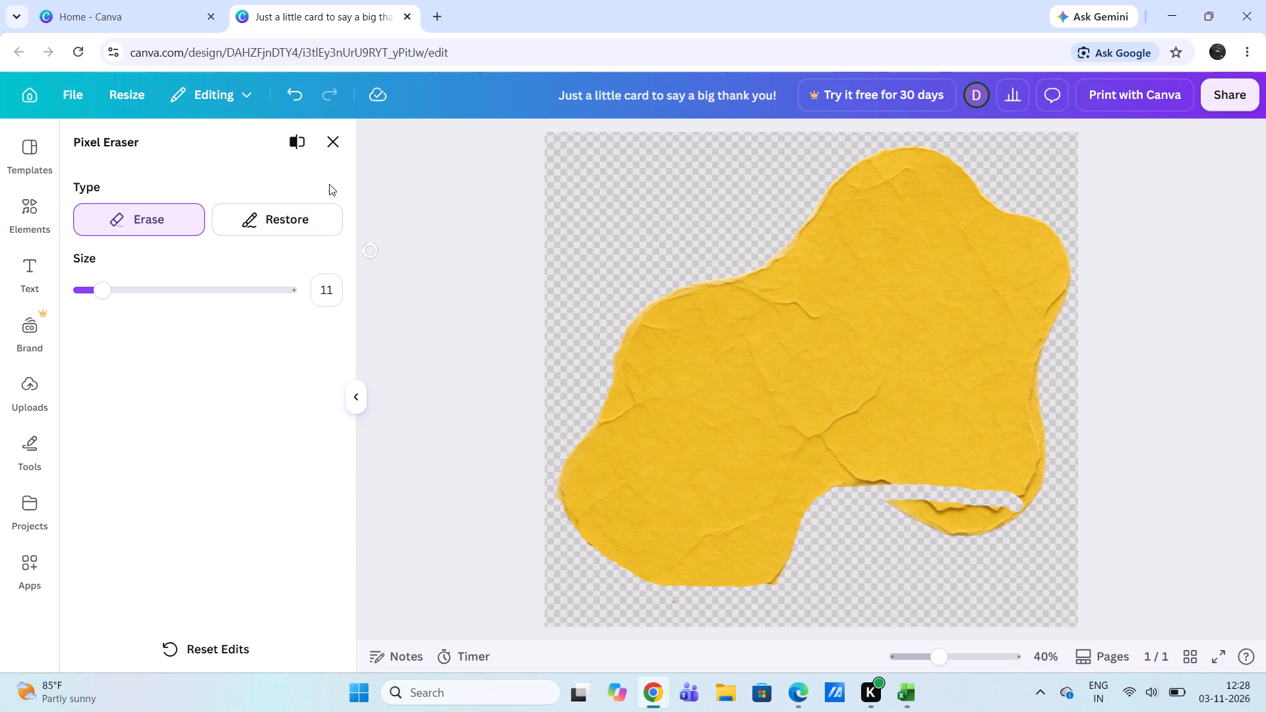
# Restore the erased strip across the paper shape's lower-right lobe, back to the edge of the notch.
pyautogui.click(315, 210)
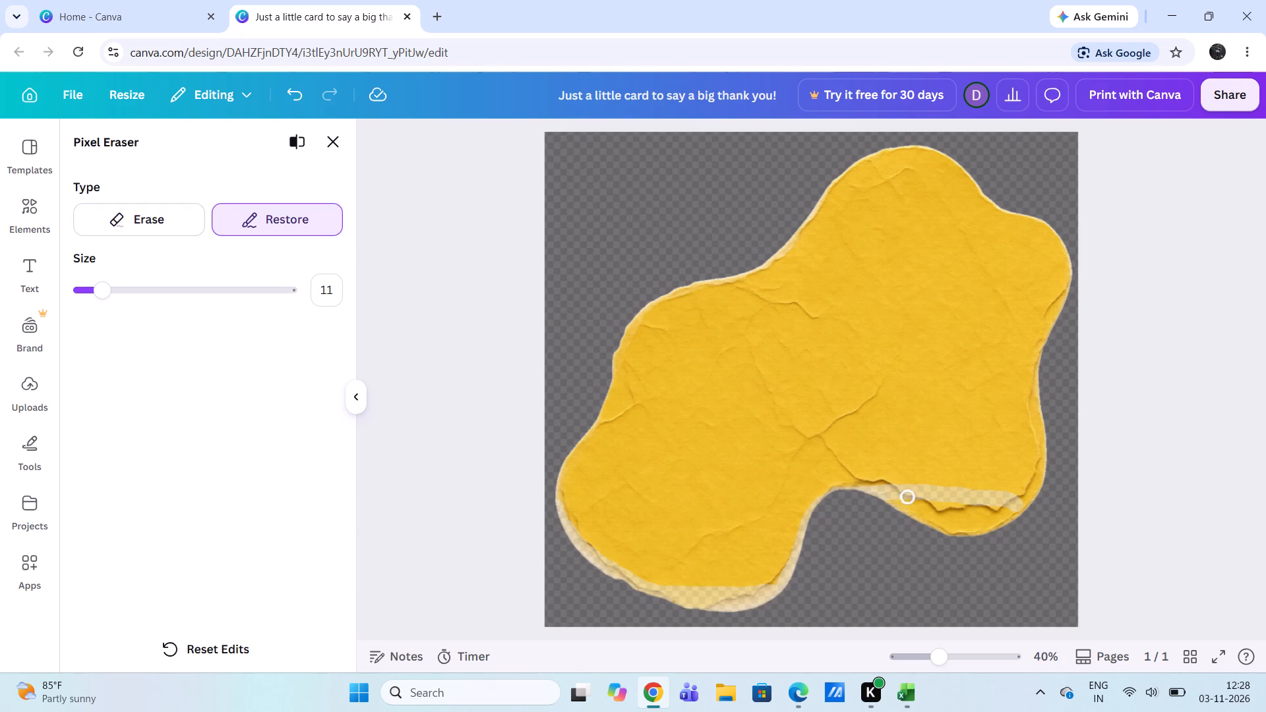
pyautogui.moveTo(936, 507); pyautogui.dragTo(1001, 506)
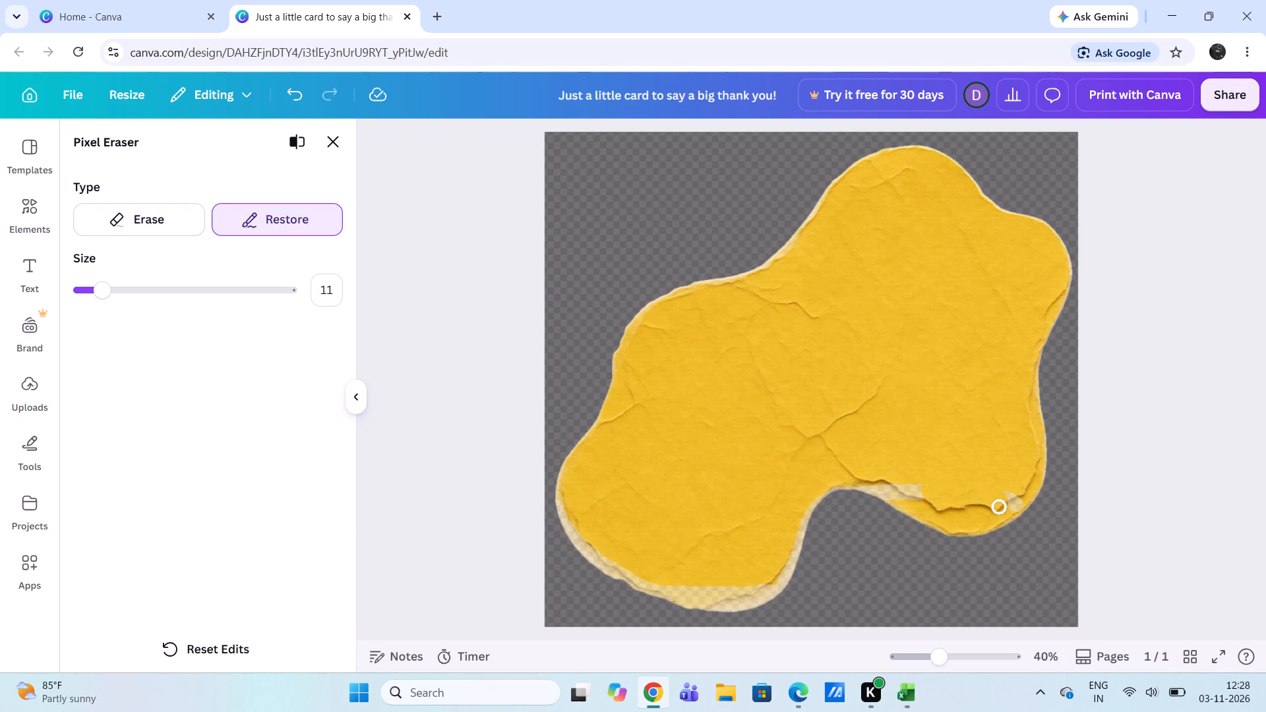
pyautogui.moveTo(1001, 506); pyautogui.dragTo(910, 496)
pyautogui.moveTo(910, 496); pyautogui.dragTo(861, 481)
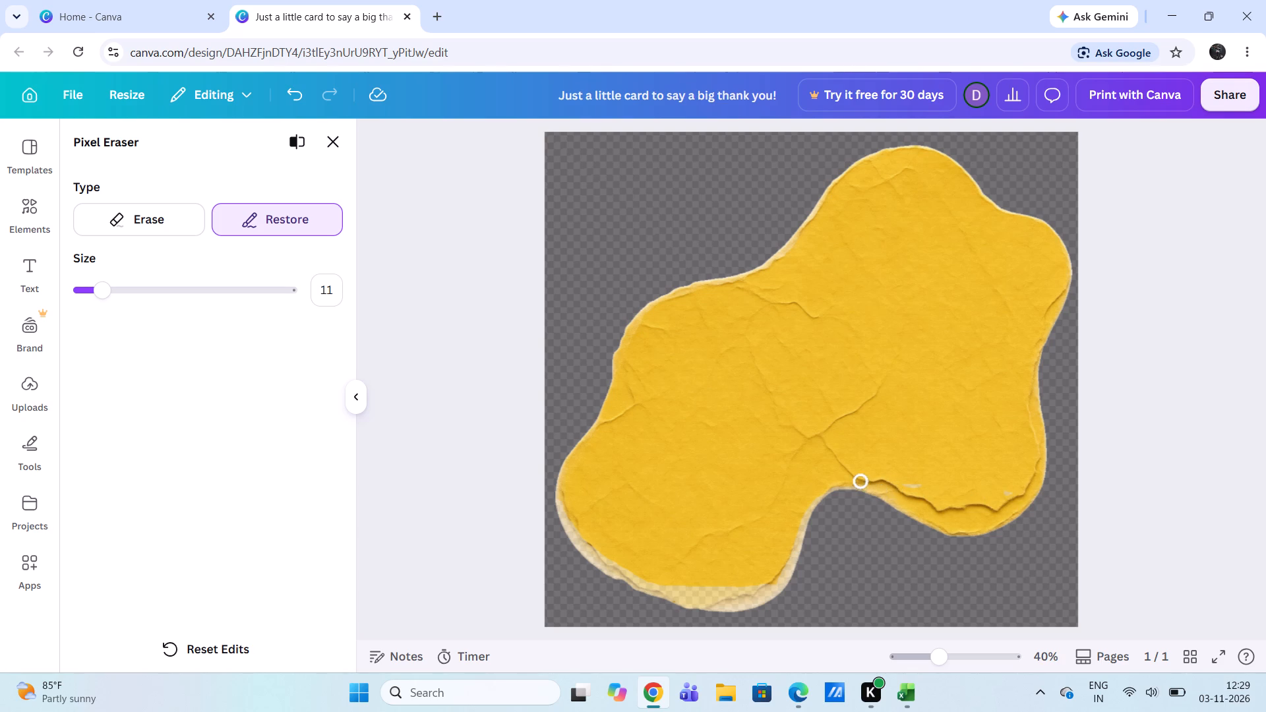
# Erase the torn strip along the bottom of the paper shape's lower-right lobe, from the notch around to its outer corner.
pyautogui.click(176, 223)
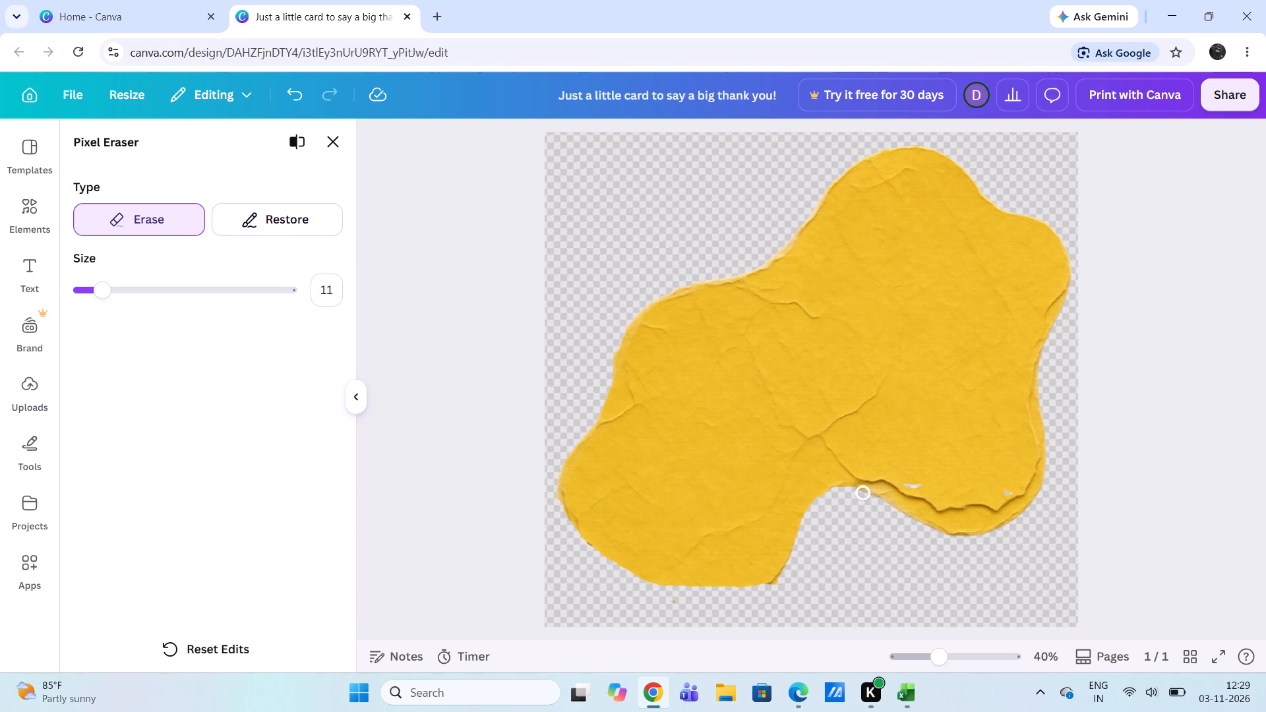
pyautogui.moveTo(863, 493); pyautogui.dragTo(880, 492)
pyautogui.moveTo(880, 492); pyautogui.dragTo(919, 508)
pyautogui.moveTo(919, 508); pyautogui.dragTo(909, 515)
pyautogui.moveTo(909, 515); pyautogui.dragTo(969, 529)
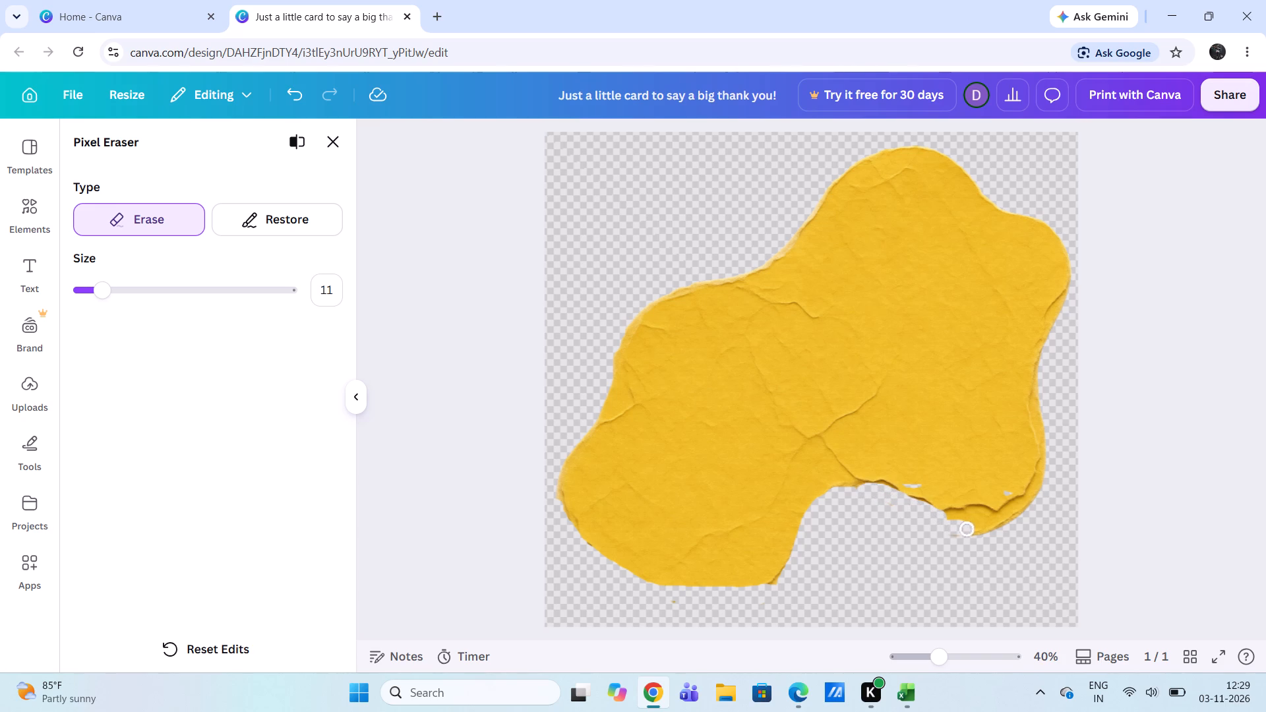
pyautogui.moveTo(969, 529); pyautogui.dragTo(970, 525)
pyautogui.moveTo(970, 525); pyautogui.dragTo(948, 519)
pyautogui.moveTo(948, 519); pyautogui.dragTo(974, 518)
pyautogui.moveTo(974, 518); pyautogui.dragTo(975, 518)
pyautogui.moveTo(975, 518); pyautogui.dragTo(1011, 510)
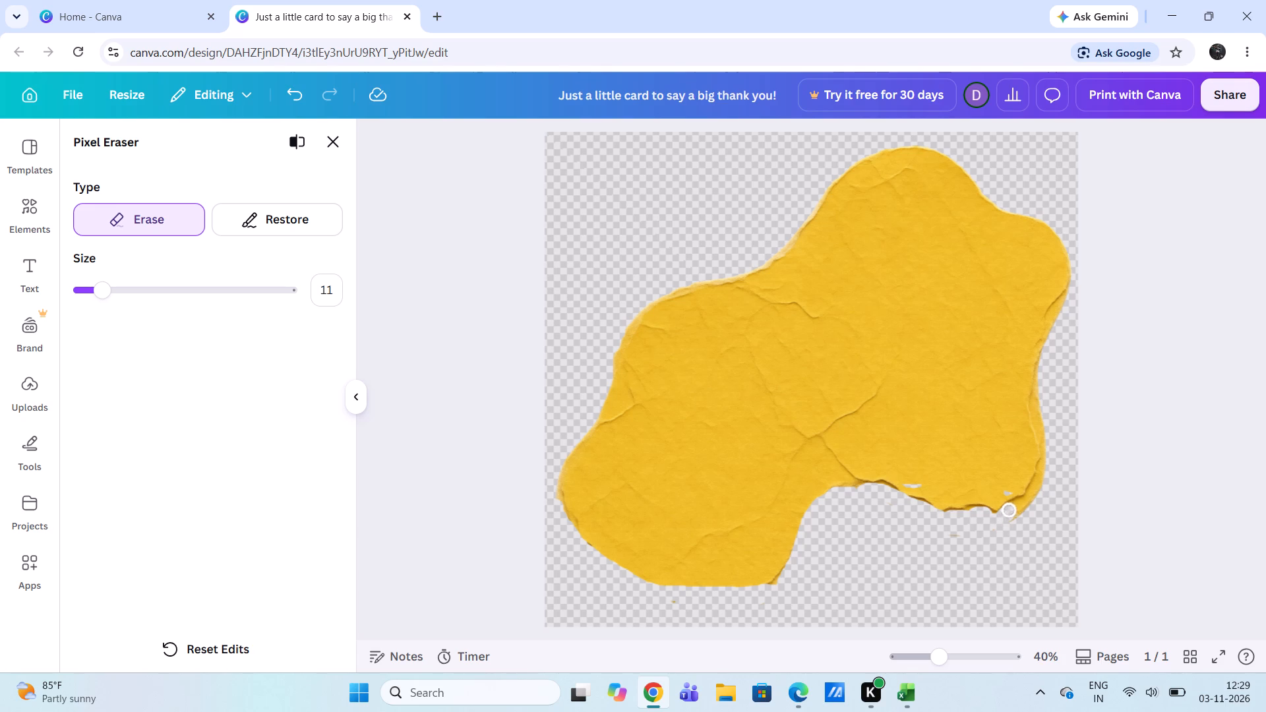
pyautogui.moveTo(1011, 510); pyautogui.dragTo(1042, 484)
# Erase the torn edge along the paper shape's right side, from the lower-right lobe up around the upper-right lobe.
pyautogui.moveTo(1042, 484); pyautogui.dragTo(1043, 467)
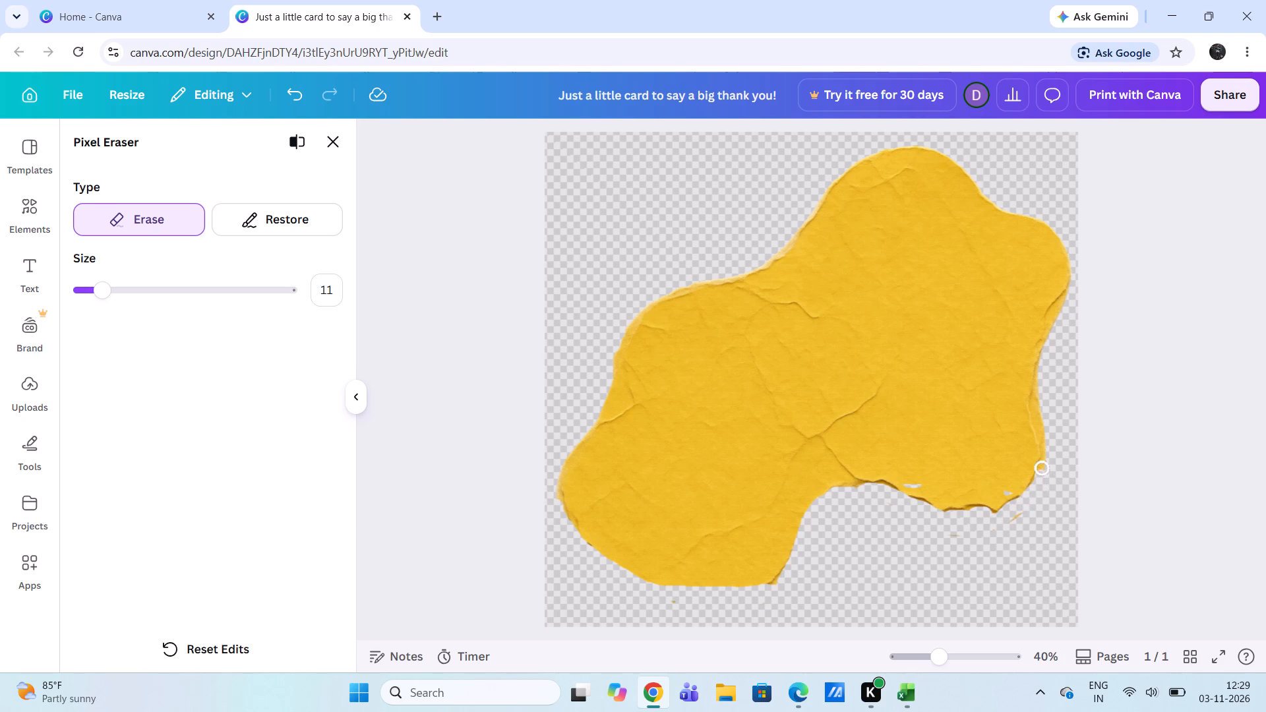
pyautogui.moveTo(1043, 467); pyautogui.dragTo(1039, 427)
pyautogui.moveTo(1039, 427); pyautogui.dragTo(1046, 353)
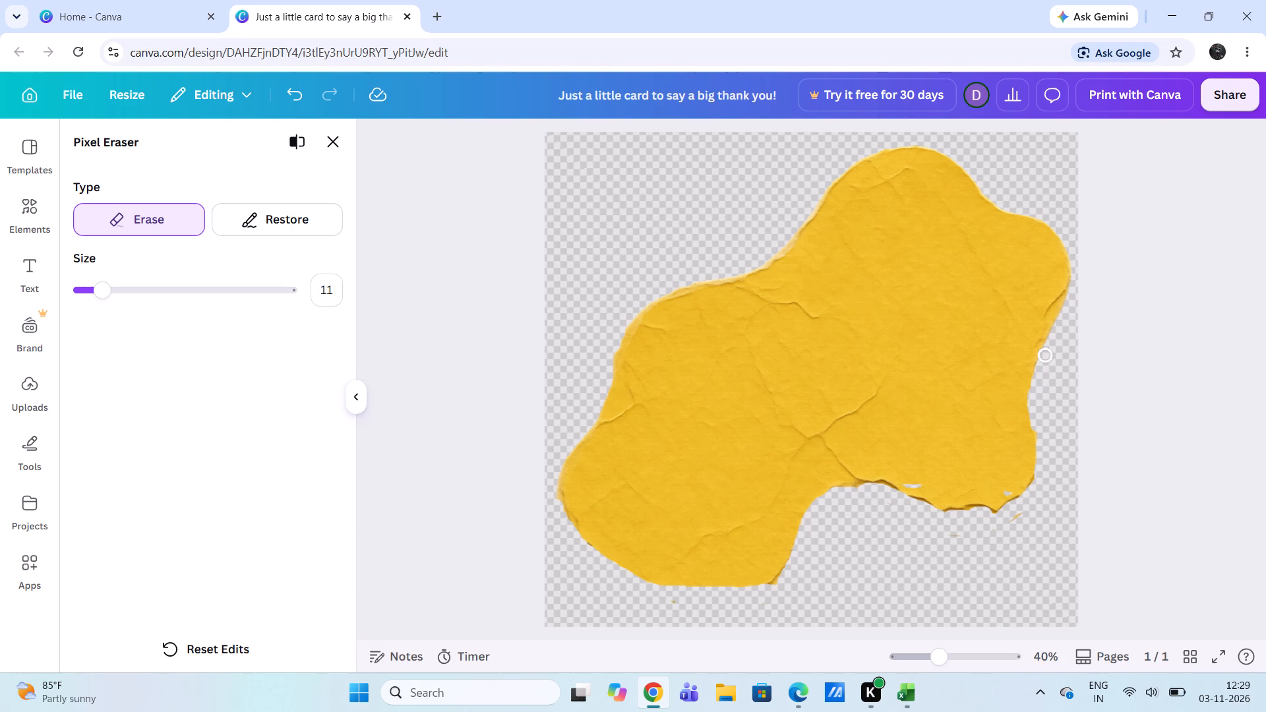
pyautogui.moveTo(1046, 353); pyautogui.dragTo(1067, 282)
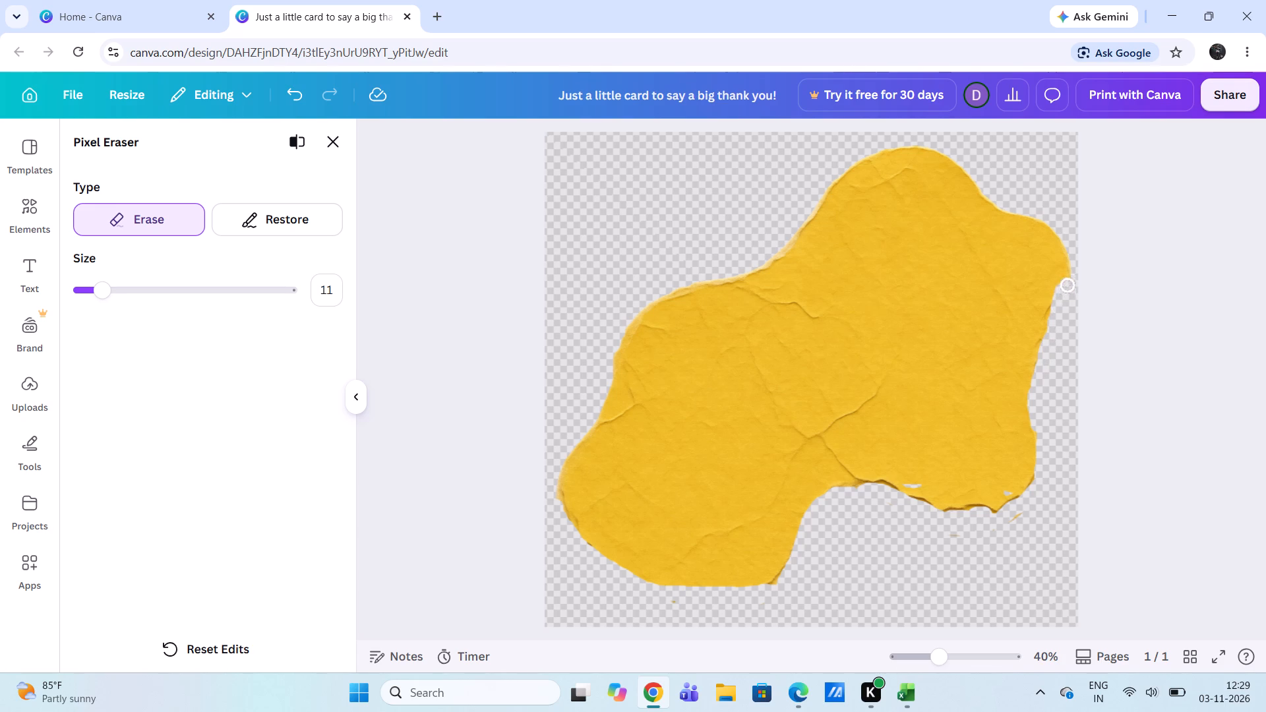
pyautogui.moveTo(1067, 282); pyautogui.dragTo(1019, 169)
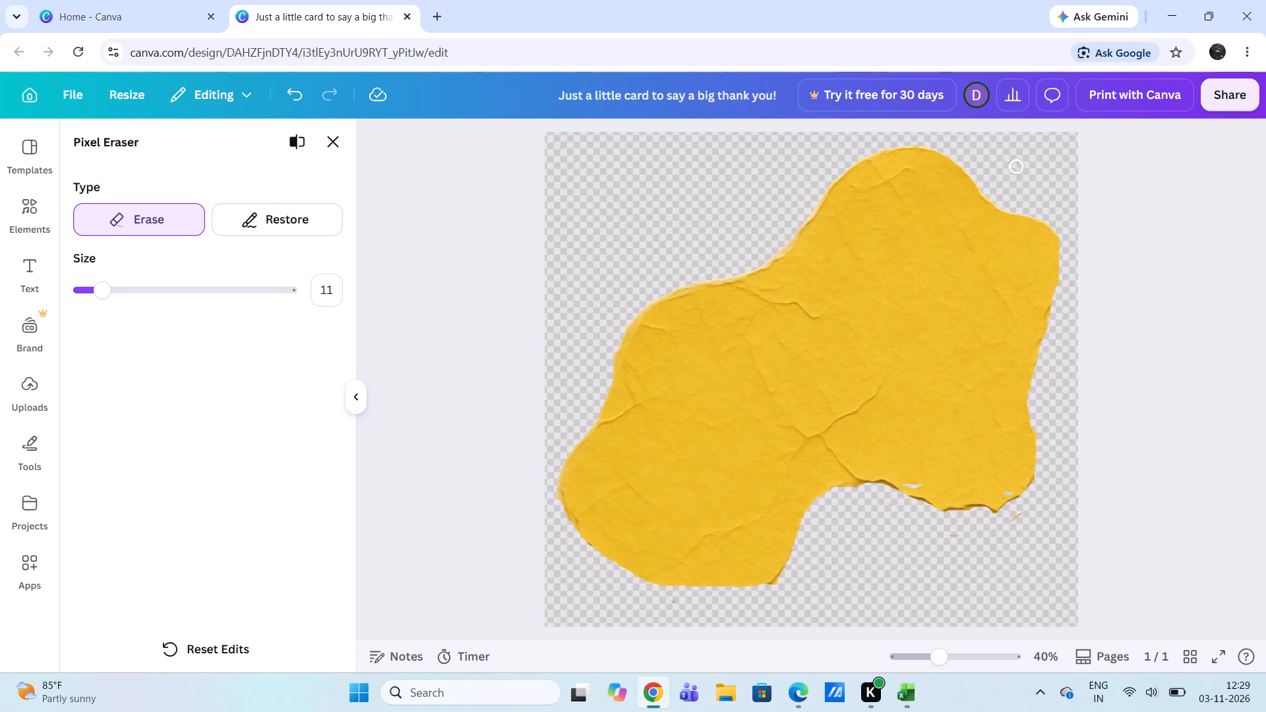
# Erase the torn edge over the paper shape's top lobe and down the diagonal side into the top of the upper-left lobe.
pyautogui.moveTo(1019, 169); pyautogui.dragTo(932, 103)
pyautogui.moveTo(932, 103); pyautogui.dragTo(928, 150)
pyautogui.moveTo(928, 150); pyautogui.dragTo(906, 152)
pyautogui.moveTo(906, 152); pyautogui.dragTo(859, 171)
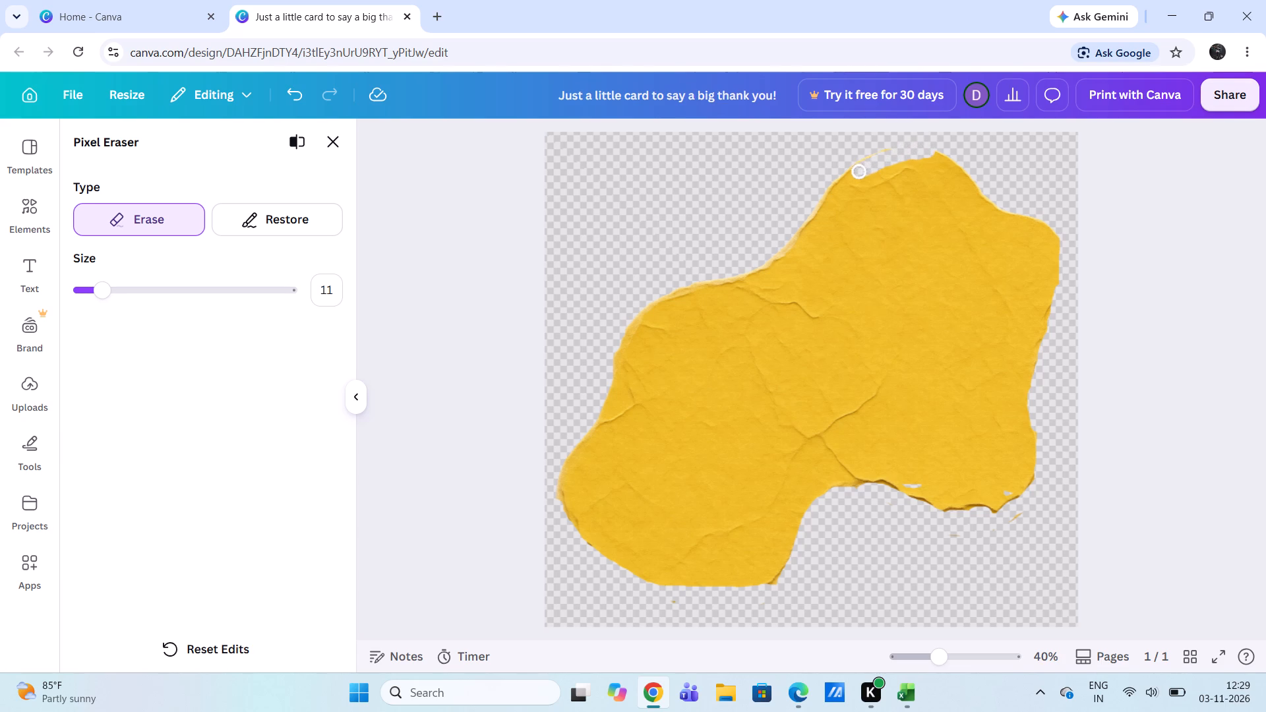
pyautogui.moveTo(859, 171); pyautogui.dragTo(836, 191)
pyautogui.moveTo(836, 191); pyautogui.dragTo(810, 223)
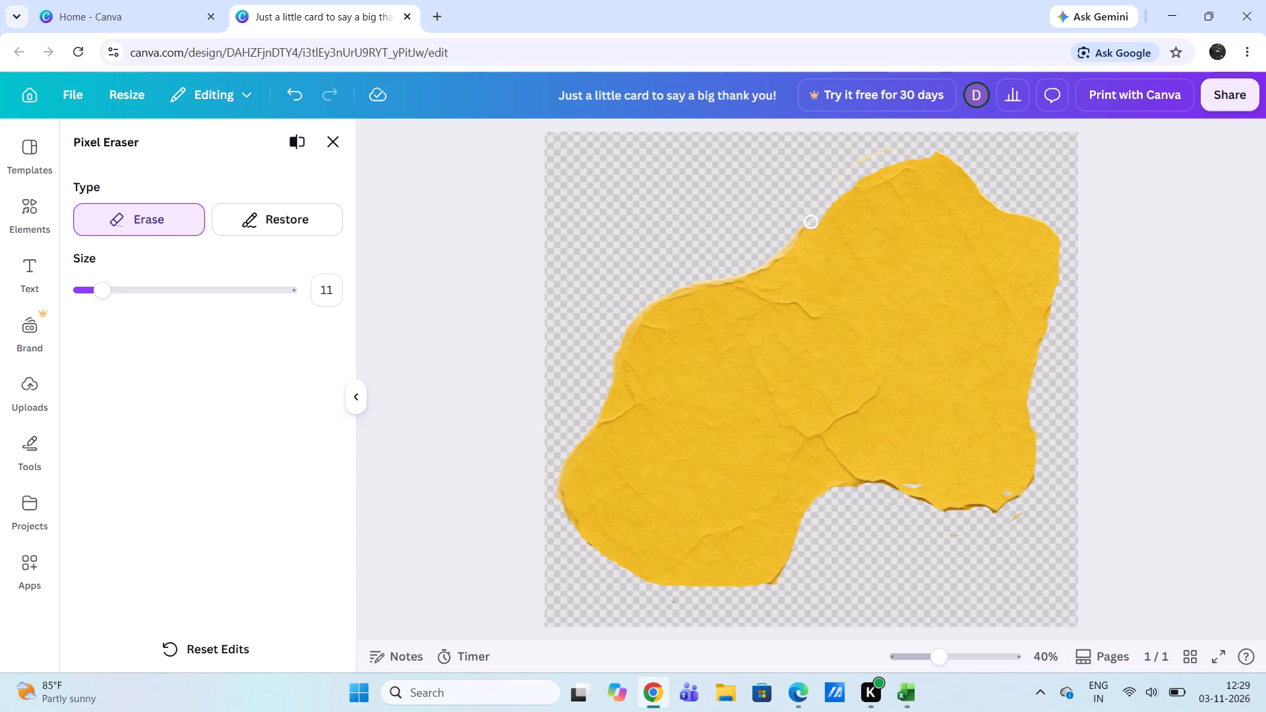
pyautogui.moveTo(810, 223); pyautogui.dragTo(750, 282)
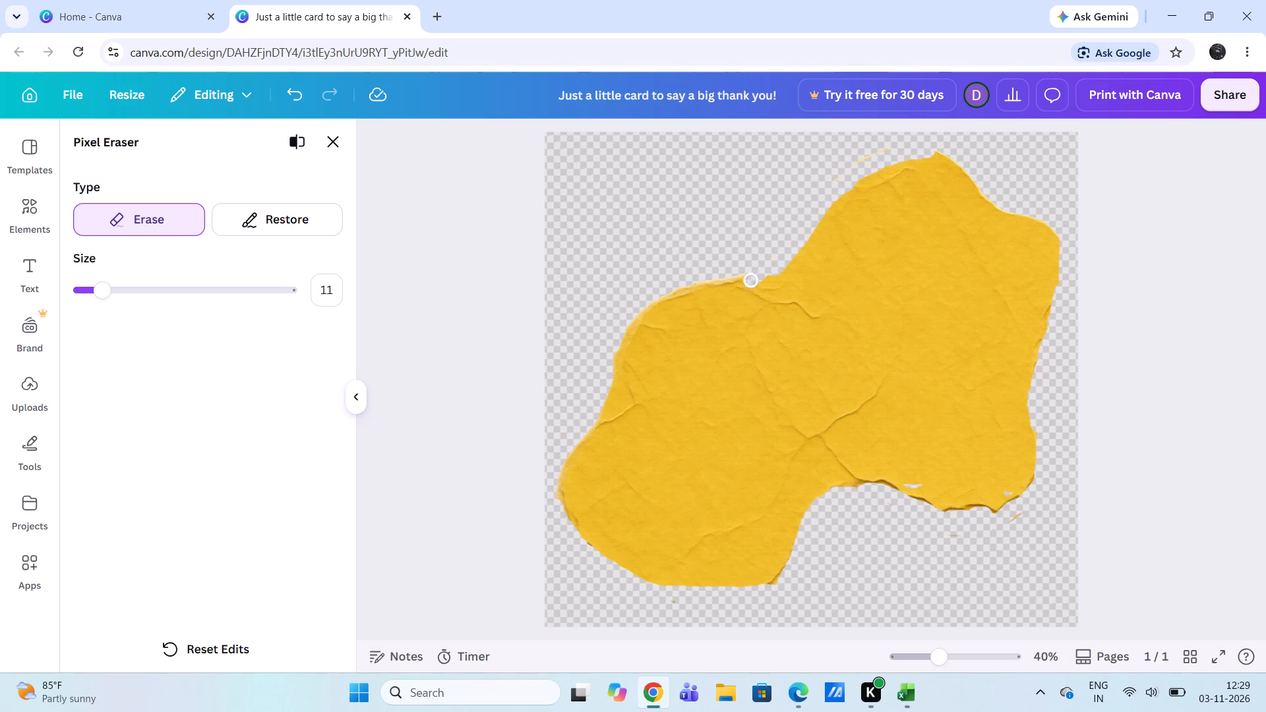
pyautogui.moveTo(750, 282); pyautogui.dragTo(704, 299)
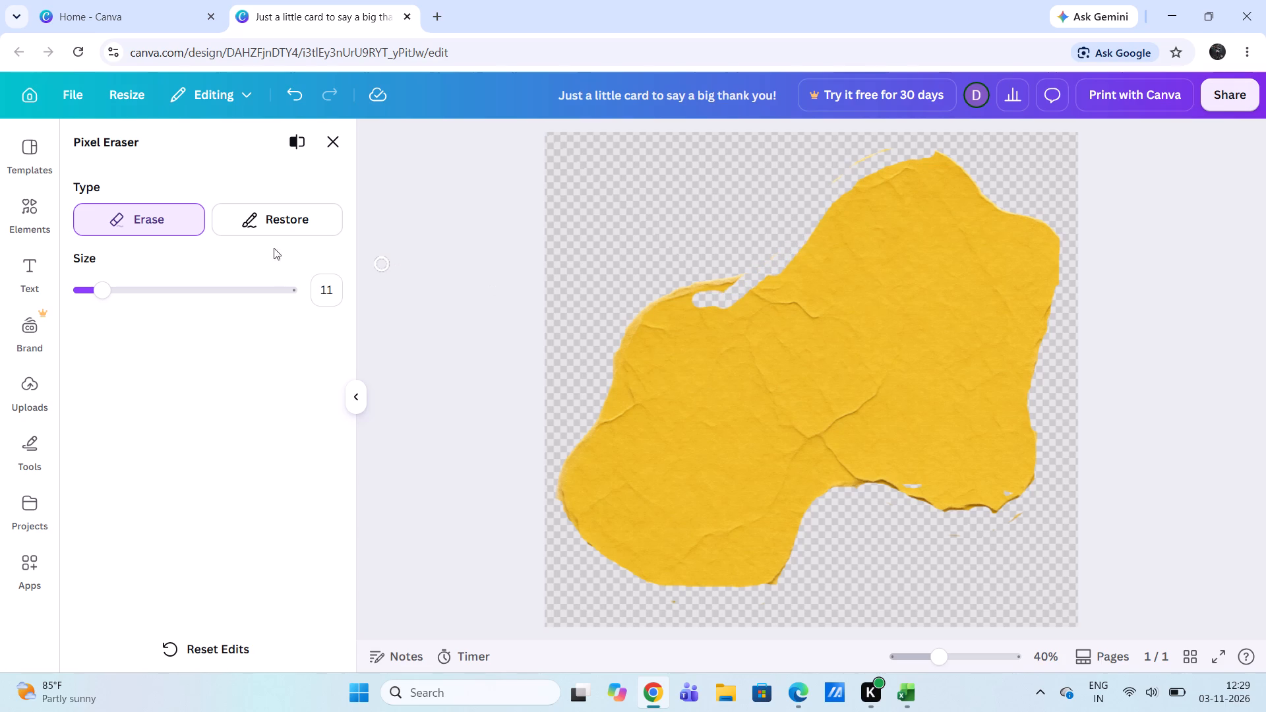
# Restore the gouge at the top of the upper-left lobe and the over-erased diagonal edge up to the top lobe.
pyautogui.click(289, 227)
pyautogui.moveTo(728, 298); pyautogui.dragTo(729, 295)
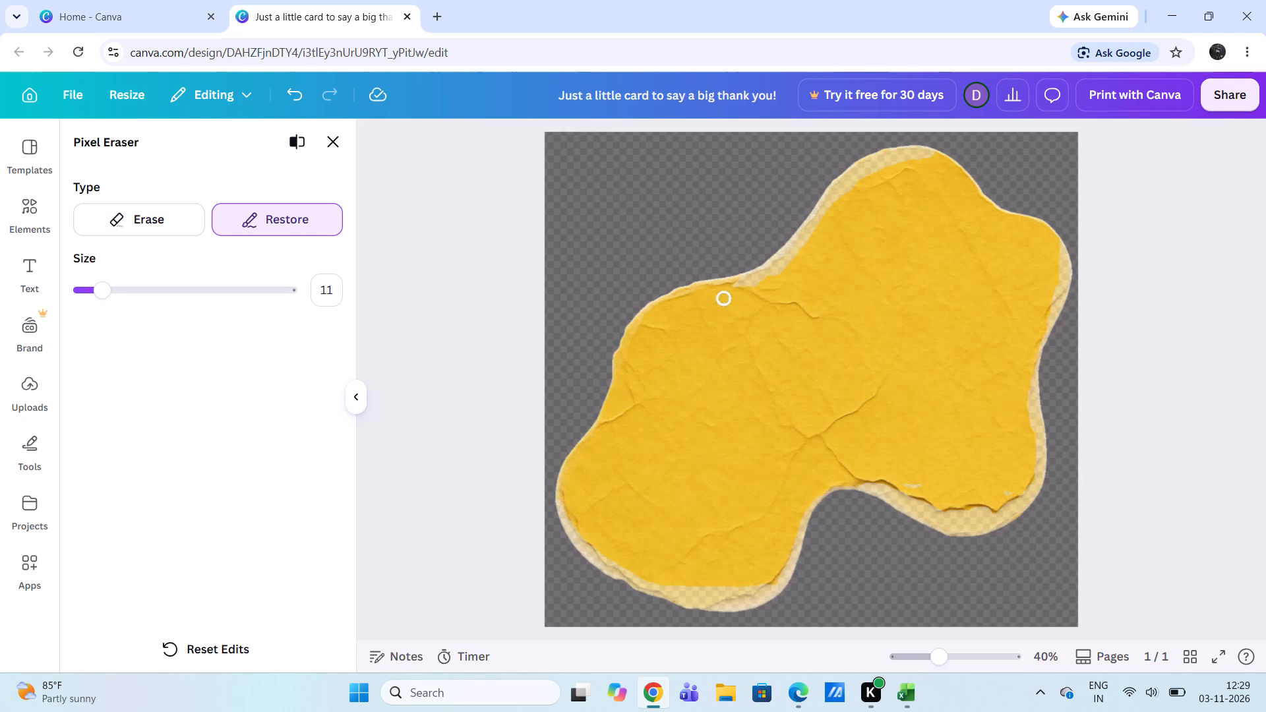
pyautogui.moveTo(729, 295); pyautogui.dragTo(812, 240)
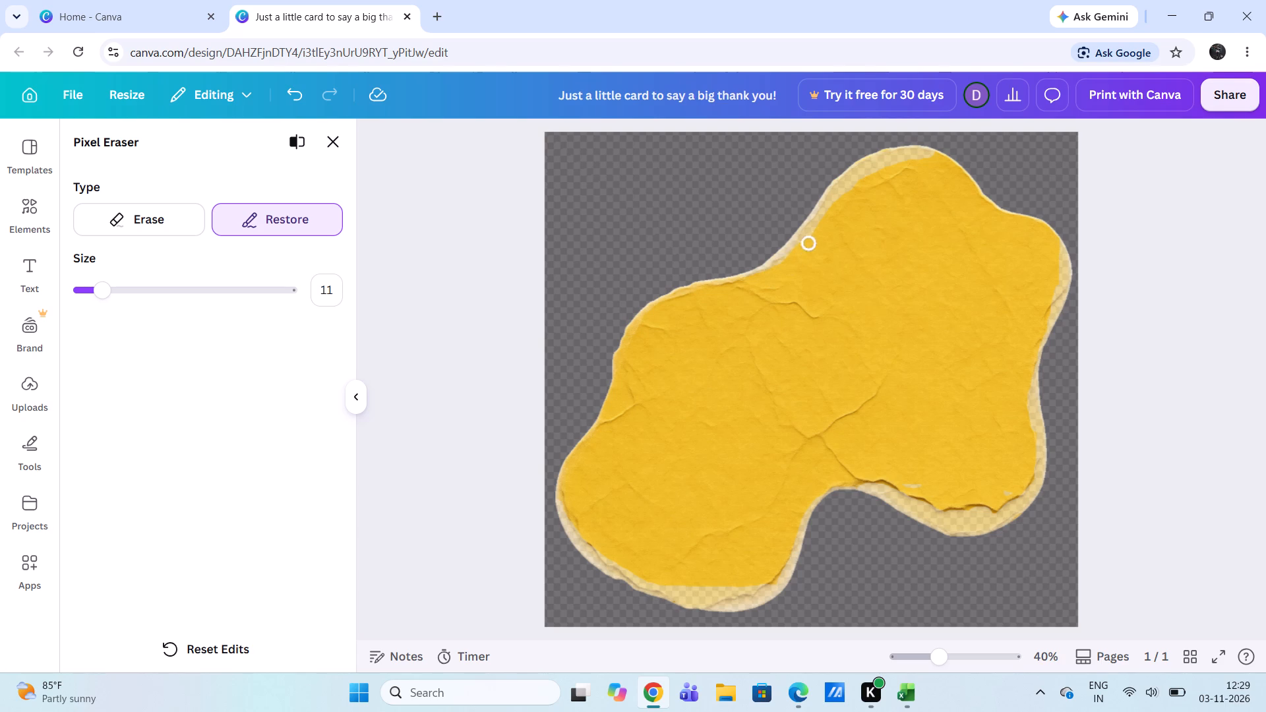
pyautogui.moveTo(812, 240); pyautogui.dragTo(894, 173)
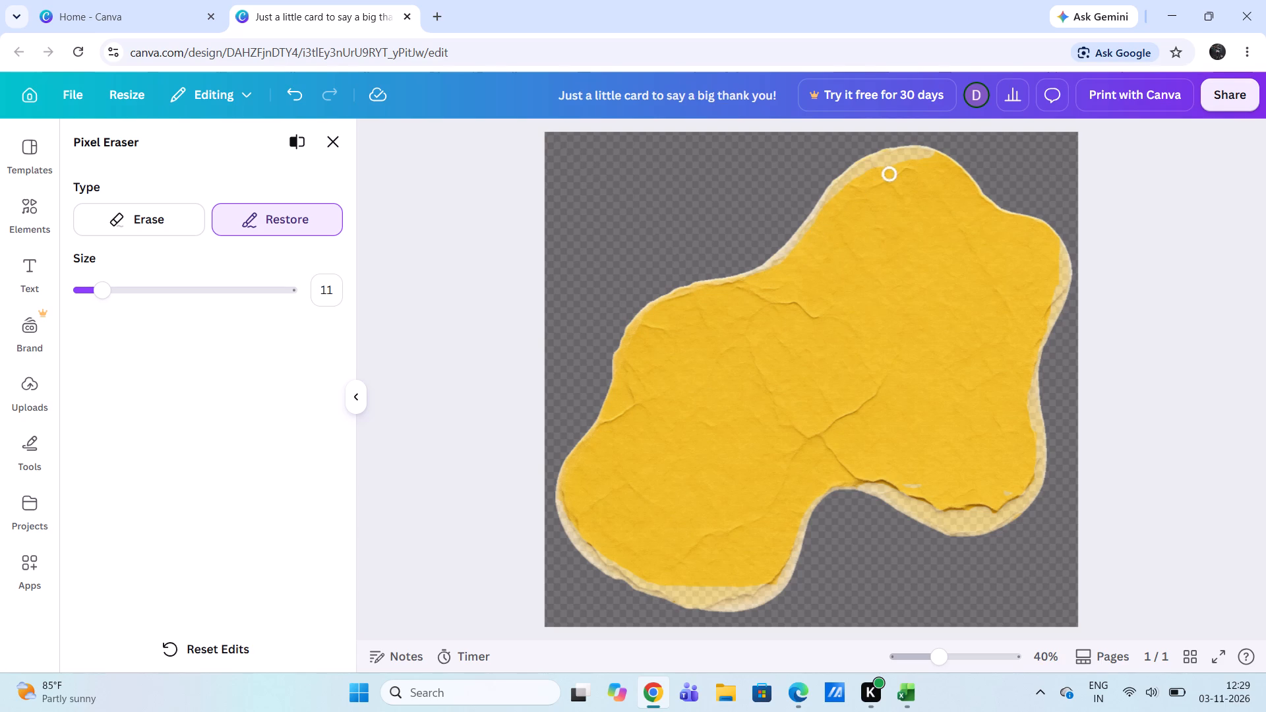
pyautogui.moveTo(894, 173); pyautogui.dragTo(924, 162)
pyautogui.moveTo(924, 162); pyautogui.dragTo(790, 386)
# Erase a roughly circular hole in the middle of the yellow paper shape and smooth its rim.
pyautogui.click(133, 214)
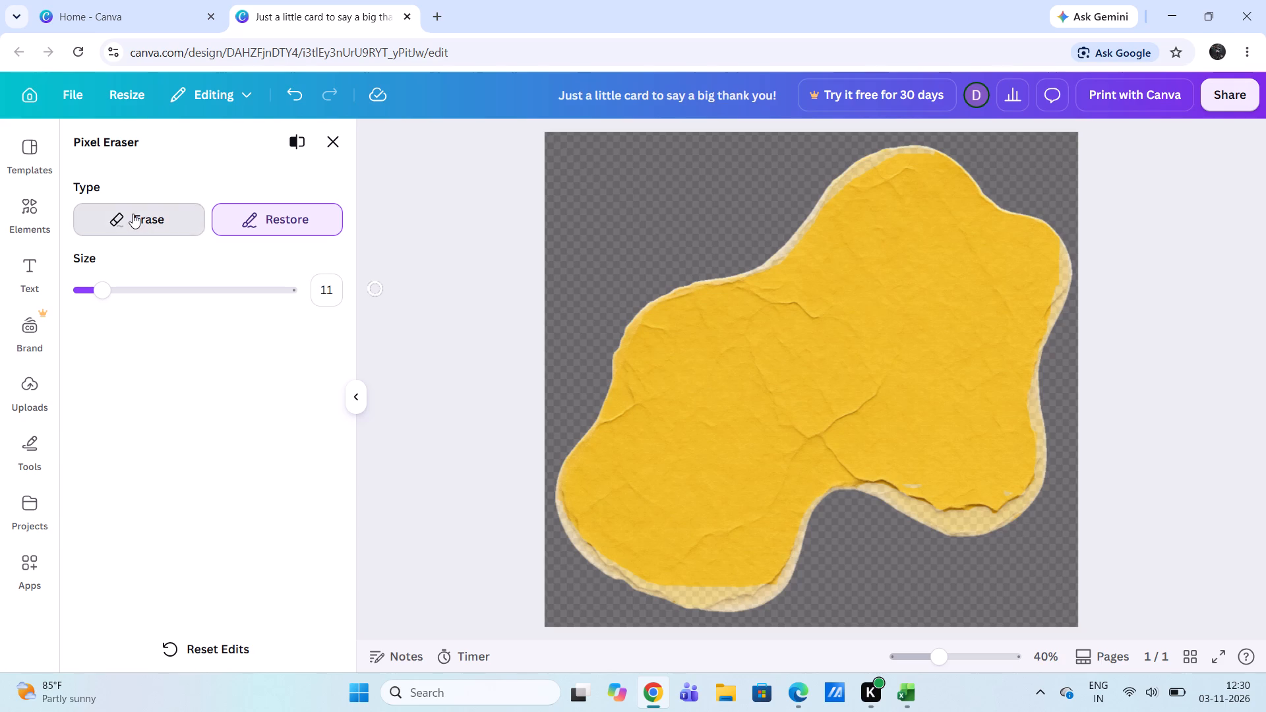
pyautogui.moveTo(818, 411); pyautogui.dragTo(828, 420)
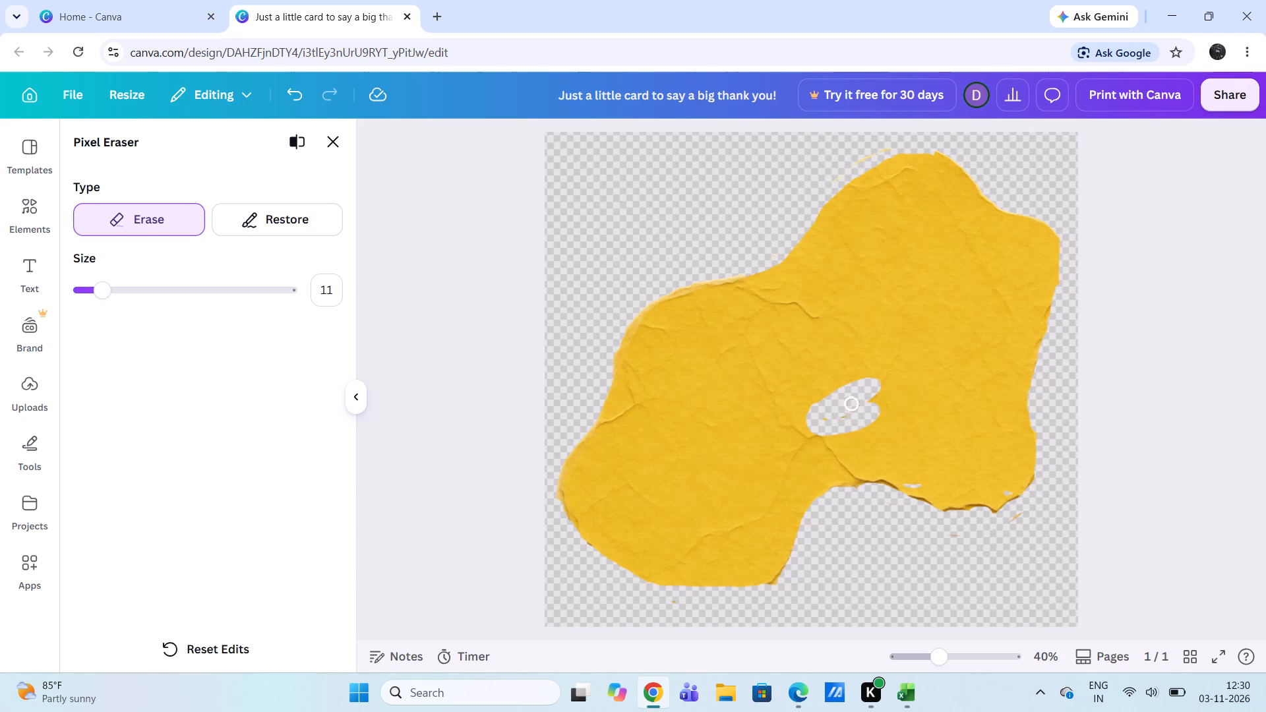
pyautogui.moveTo(828, 420); pyautogui.dragTo(862, 413)
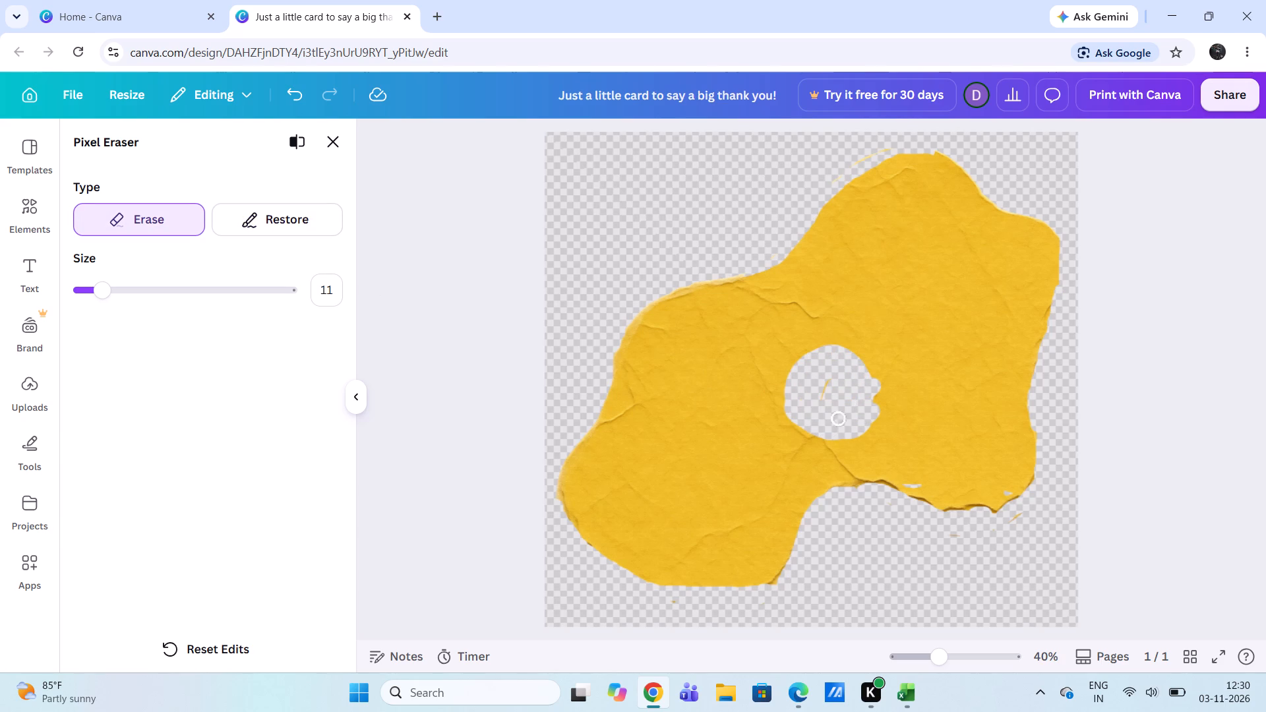
pyautogui.moveTo(862, 413); pyautogui.dragTo(795, 367)
pyautogui.moveTo(795, 367); pyautogui.dragTo(789, 406)
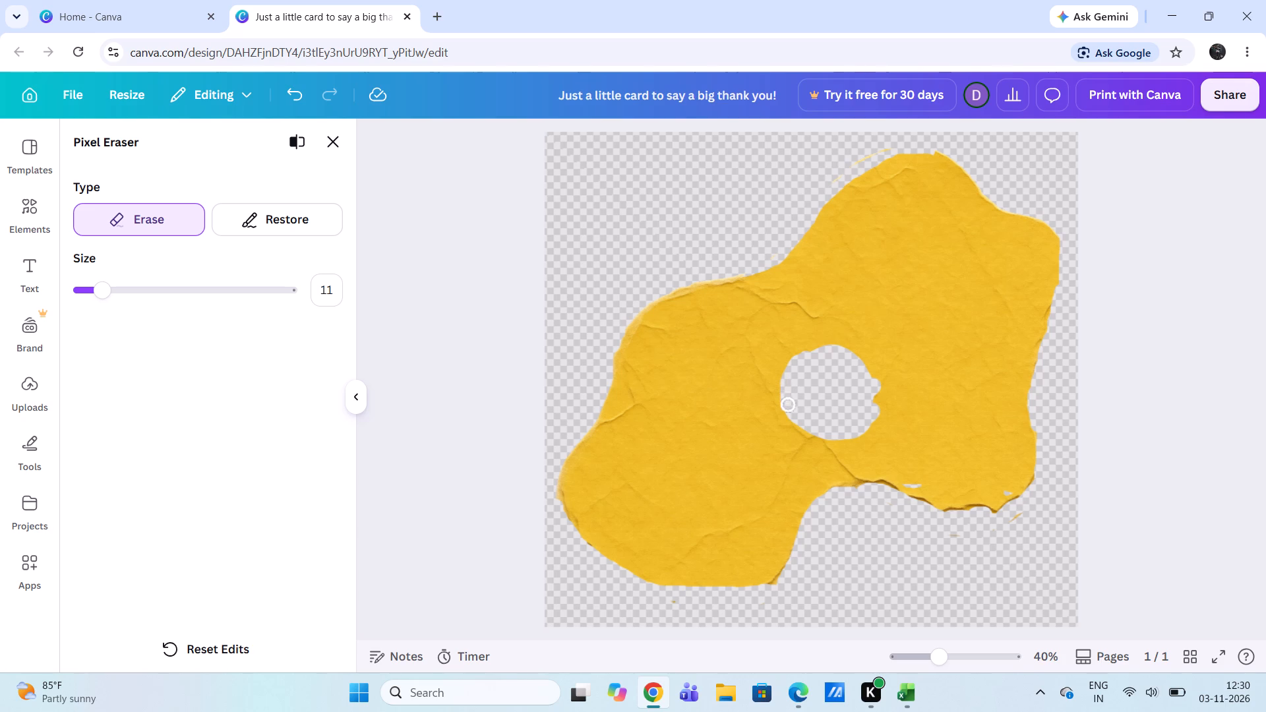
pyautogui.moveTo(789, 406); pyautogui.dragTo(851, 430)
pyautogui.moveTo(851, 430); pyautogui.dragTo(870, 372)
pyautogui.moveTo(870, 372); pyautogui.dragTo(821, 362)
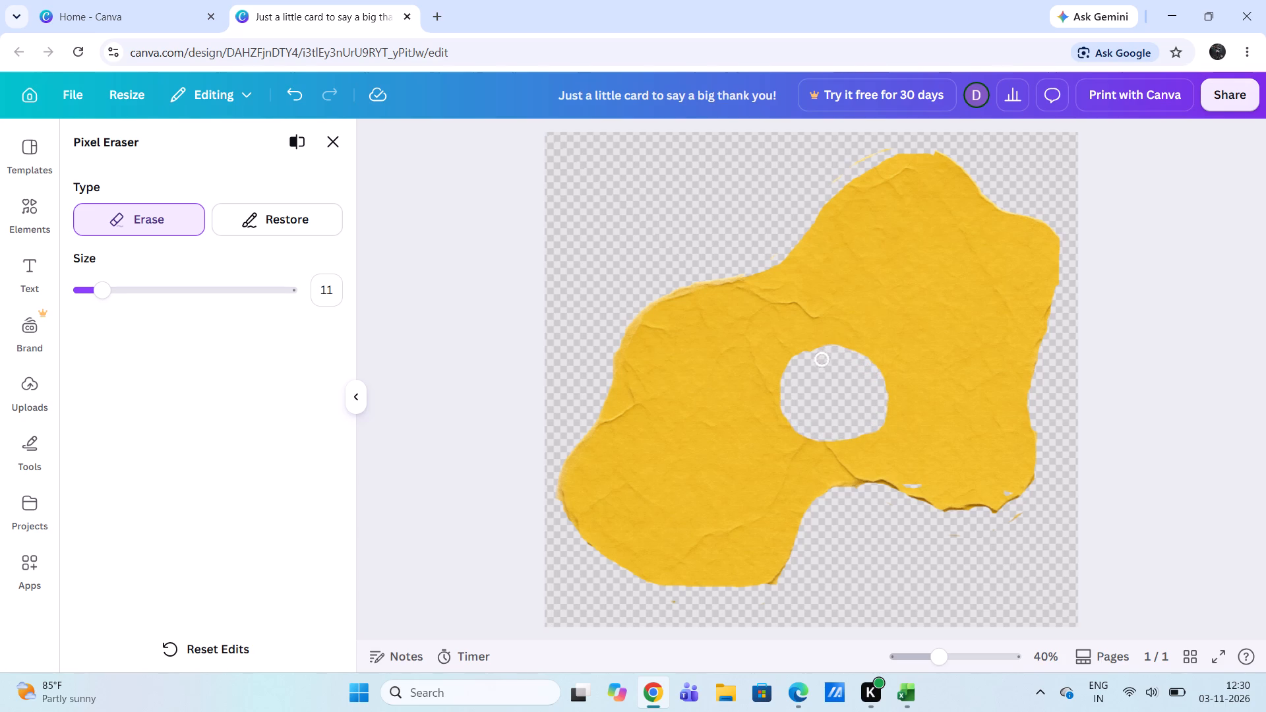
pyautogui.moveTo(821, 362); pyautogui.dragTo(818, 371)
# Restore the erased round hole in the middle of the yellow paper shape and brush over the surrounding paper with Restore.
pyautogui.click(299, 210)
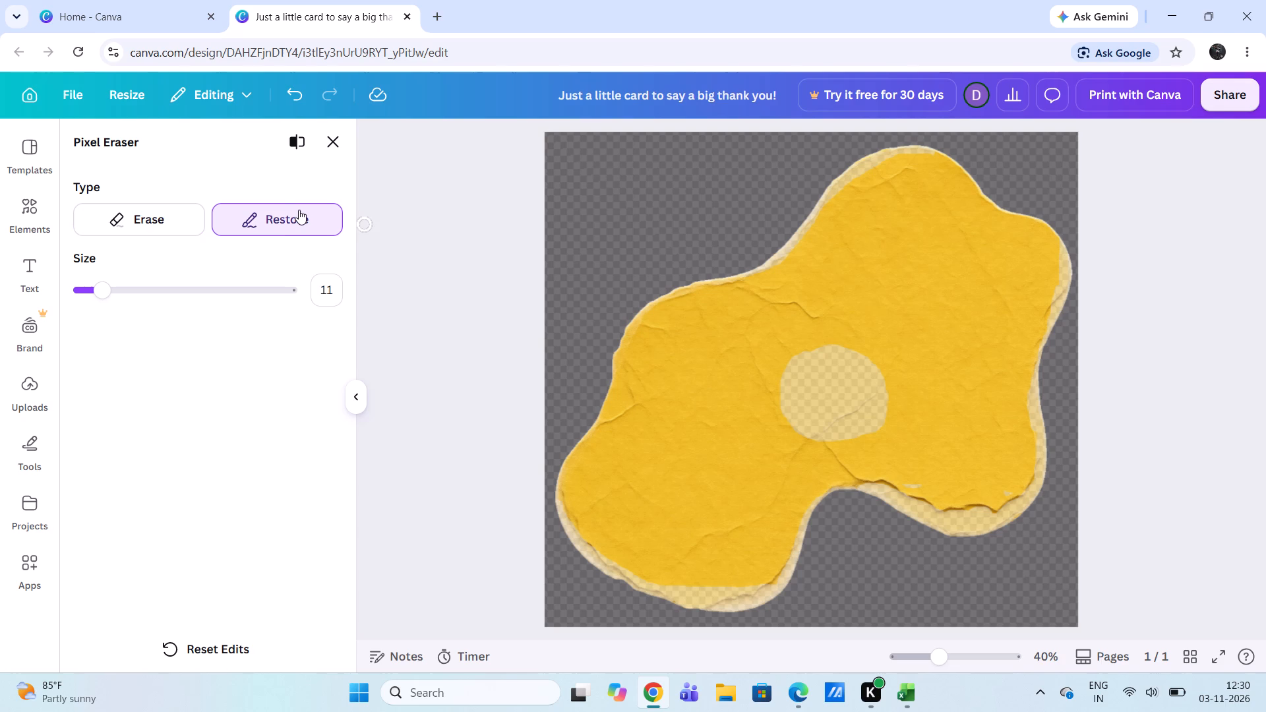
pyautogui.moveTo(829, 380); pyautogui.dragTo(857, 372)
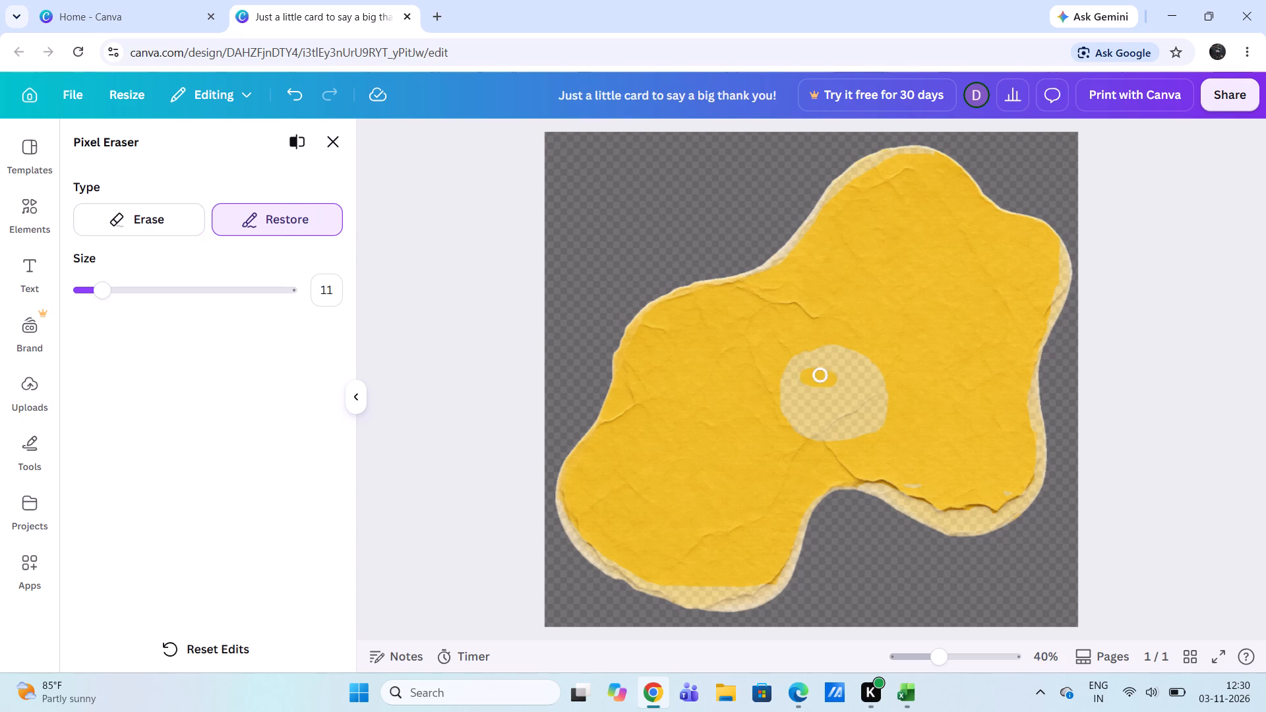
pyautogui.moveTo(857, 372); pyautogui.dragTo(845, 351)
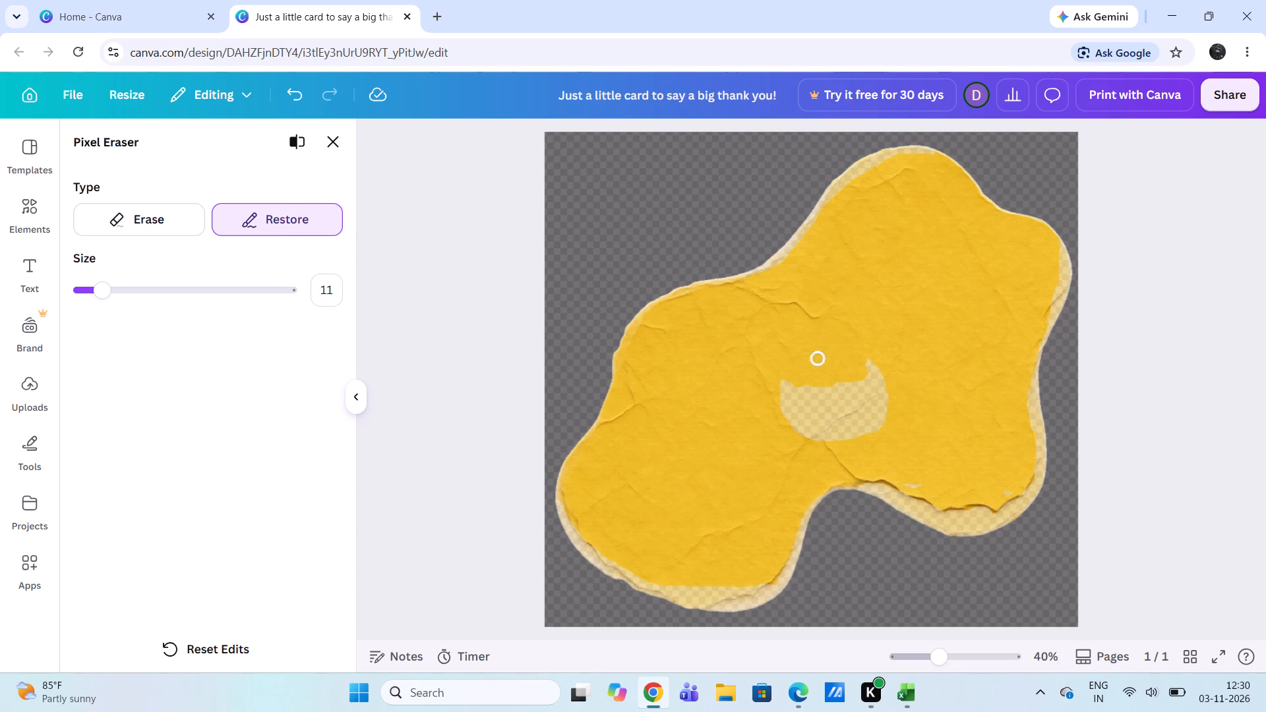
pyautogui.moveTo(845, 351); pyautogui.dragTo(843, 418)
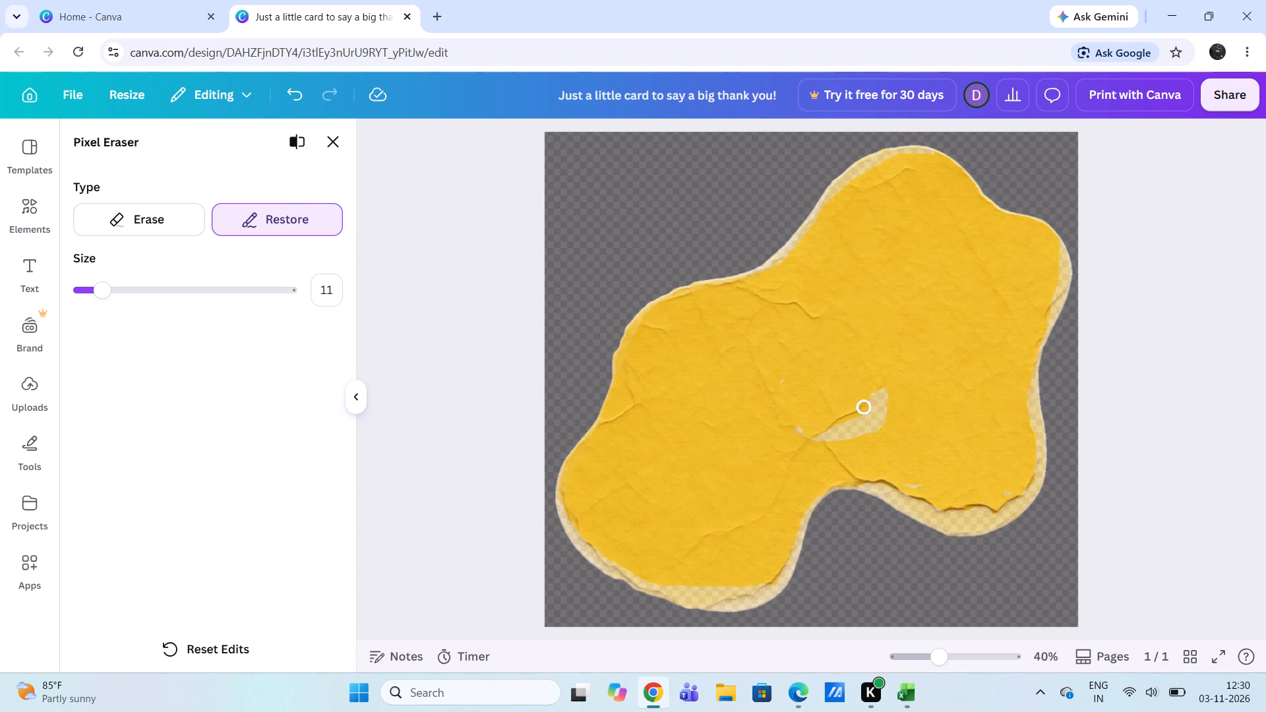
pyautogui.moveTo(843, 418); pyautogui.dragTo(843, 402)
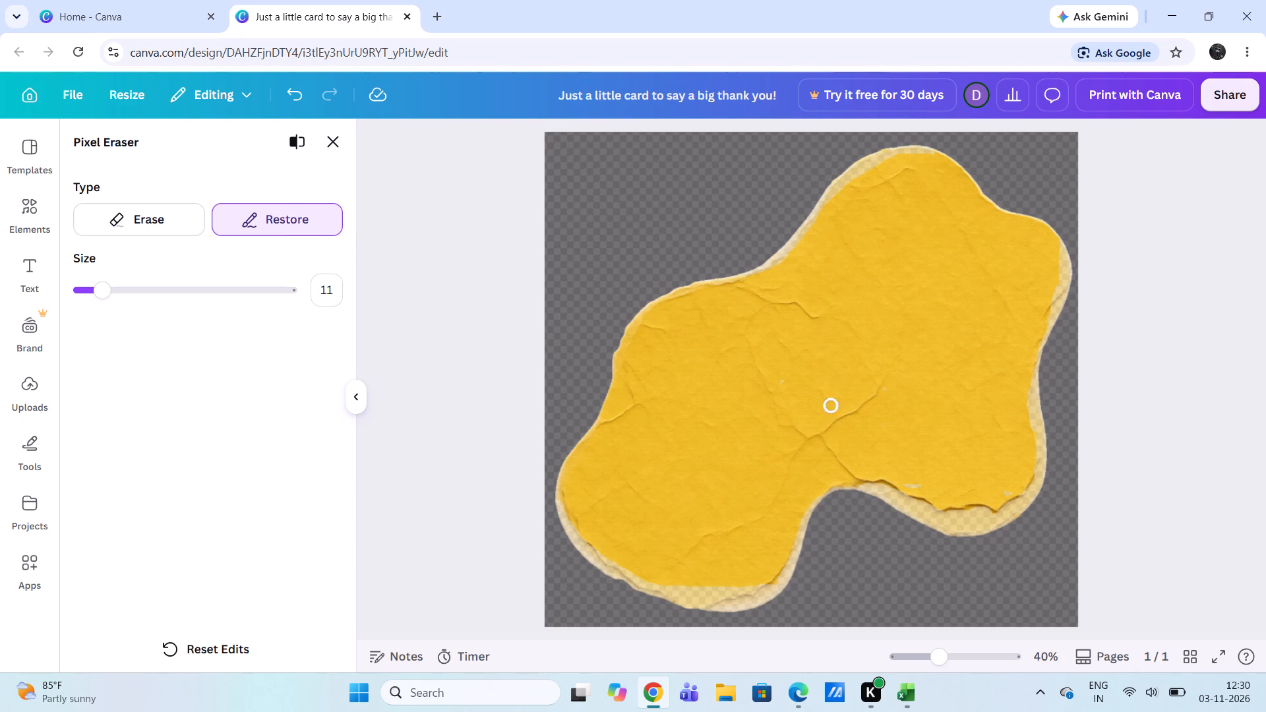
pyautogui.moveTo(843, 402); pyautogui.dragTo(899, 465)
pyautogui.moveTo(899, 465); pyautogui.dragTo(762, 373)
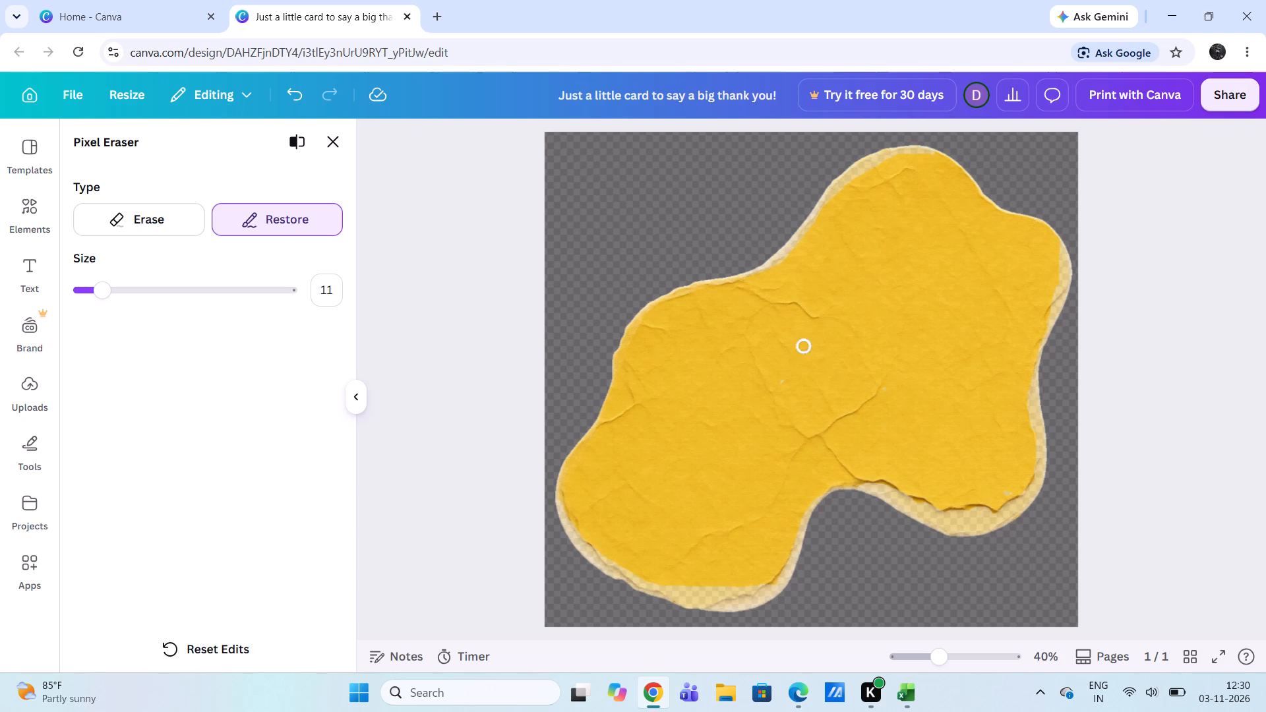
pyautogui.moveTo(762, 373); pyautogui.dragTo(632, 452)
pyautogui.moveTo(632, 452); pyautogui.dragTo(693, 463)
pyautogui.moveTo(693, 463); pyautogui.dragTo(883, 218)
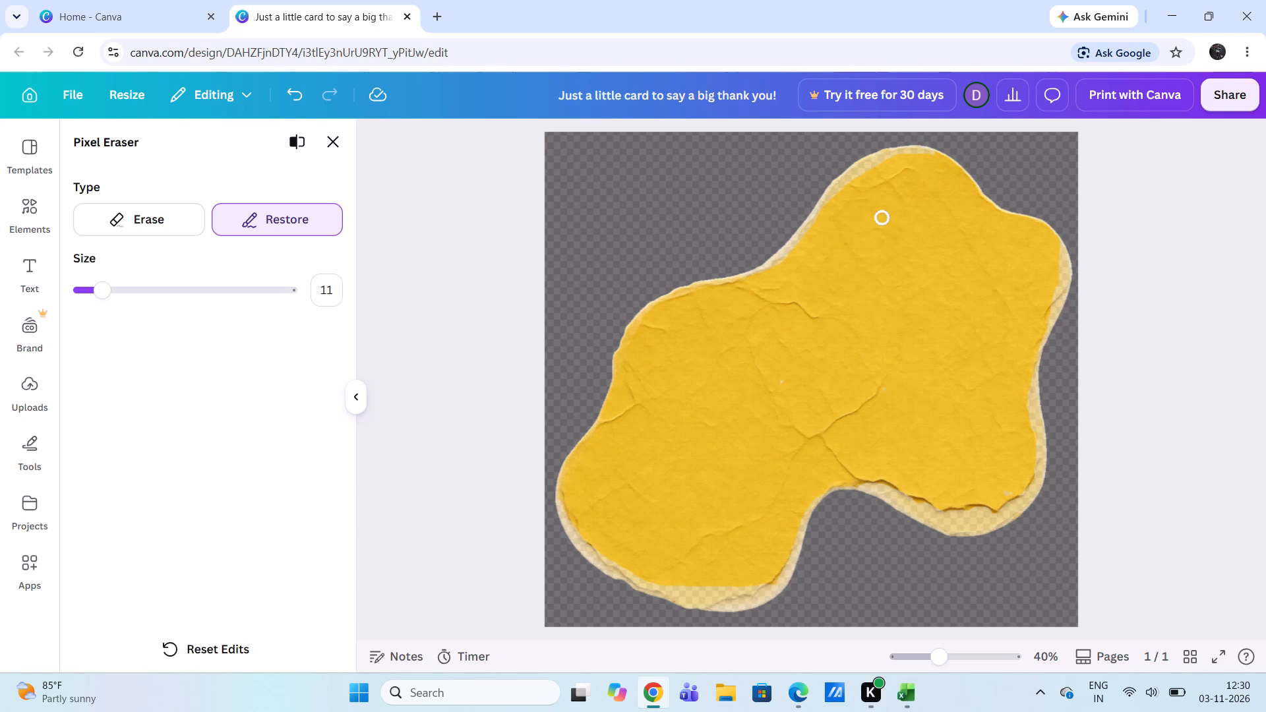
pyautogui.moveTo(883, 218); pyautogui.dragTo(904, 309)
pyautogui.moveTo(904, 309); pyautogui.dragTo(872, 317)
pyautogui.moveTo(872, 317); pyautogui.dragTo(831, 340)
pyautogui.moveTo(831, 340); pyautogui.dragTo(837, 339)
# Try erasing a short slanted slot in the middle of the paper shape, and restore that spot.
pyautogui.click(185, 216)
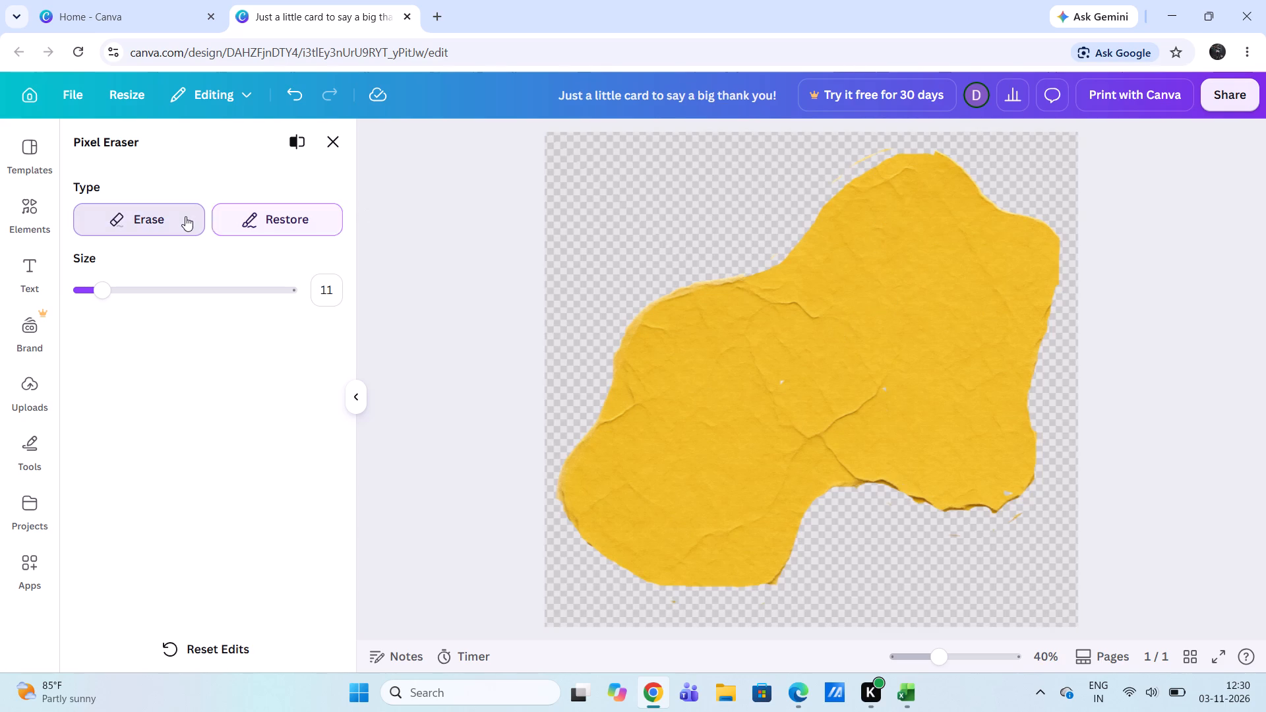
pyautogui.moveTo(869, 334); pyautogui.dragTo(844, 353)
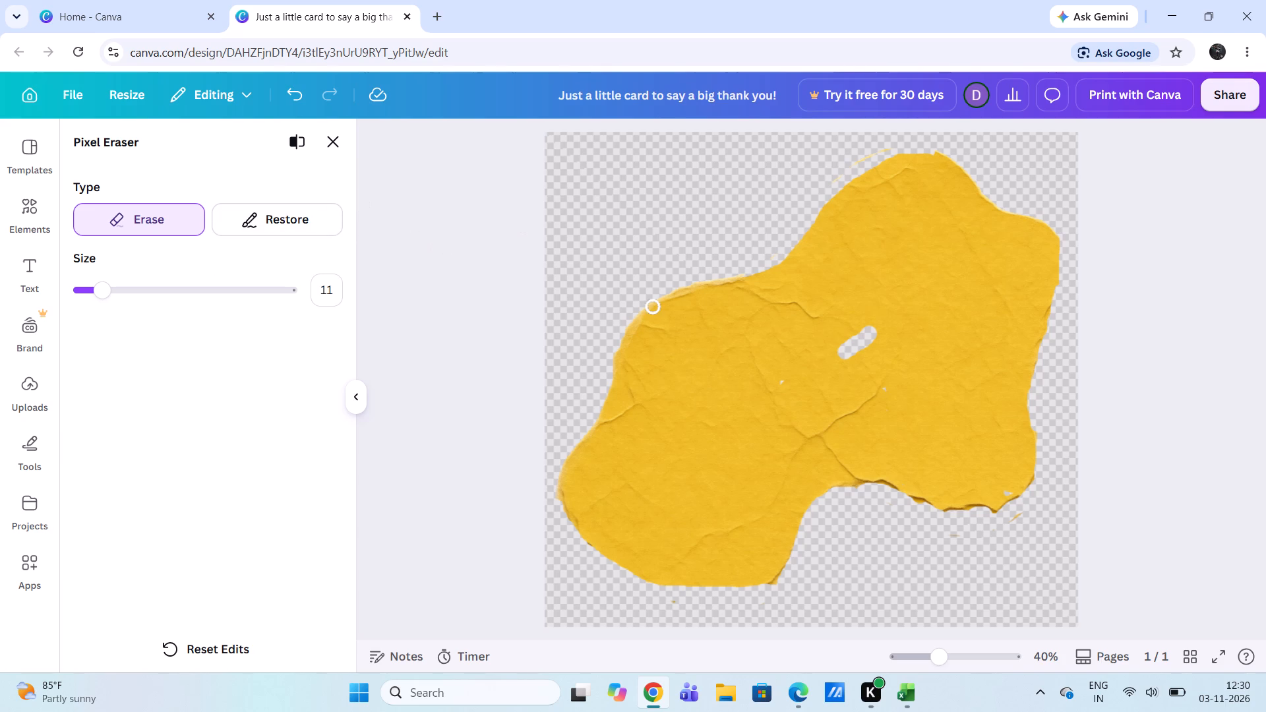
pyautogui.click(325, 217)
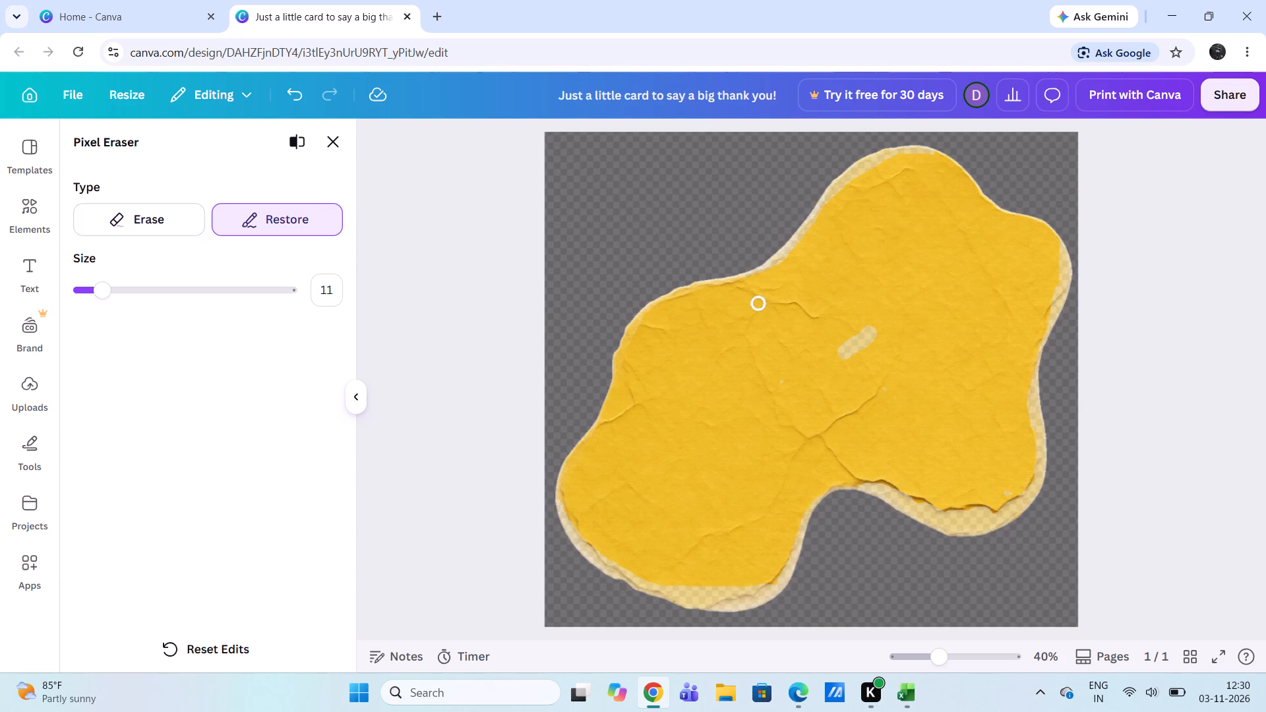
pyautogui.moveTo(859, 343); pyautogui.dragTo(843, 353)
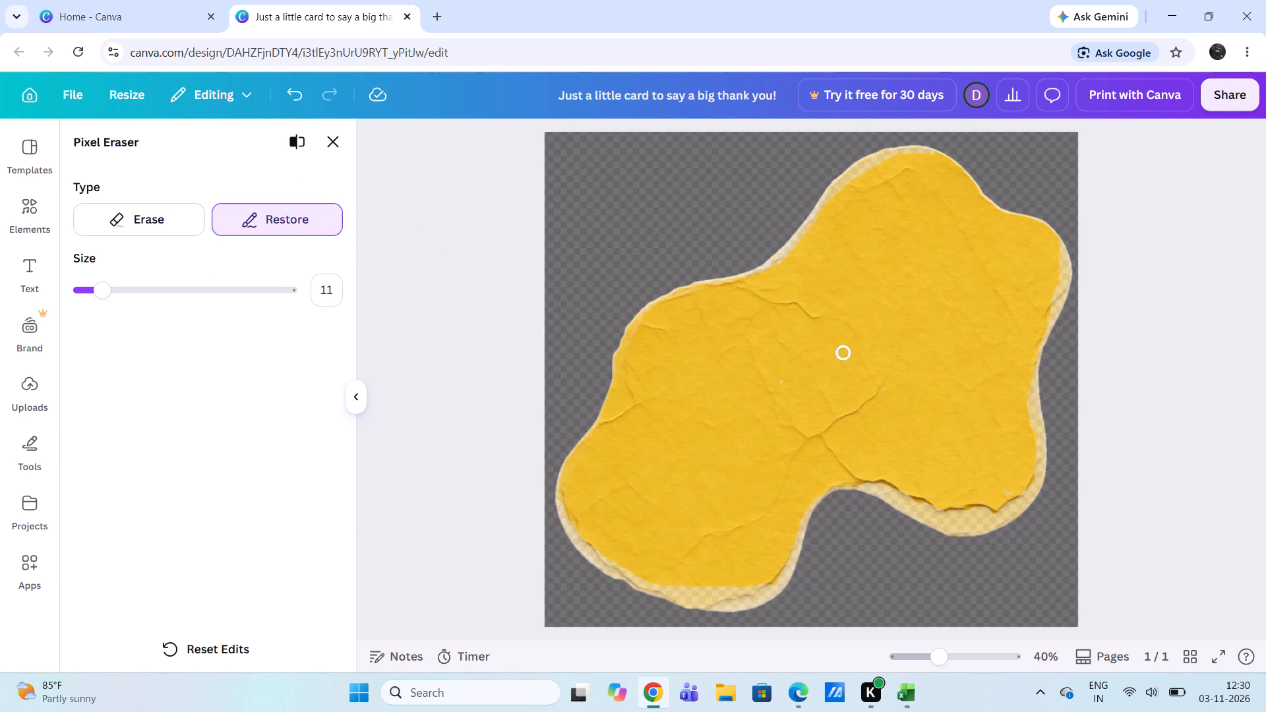
# Erase the pale torn edge from the top of the upper-left lobe down the left side to the lower-left lobe's outer tip.
pyautogui.click(165, 211)
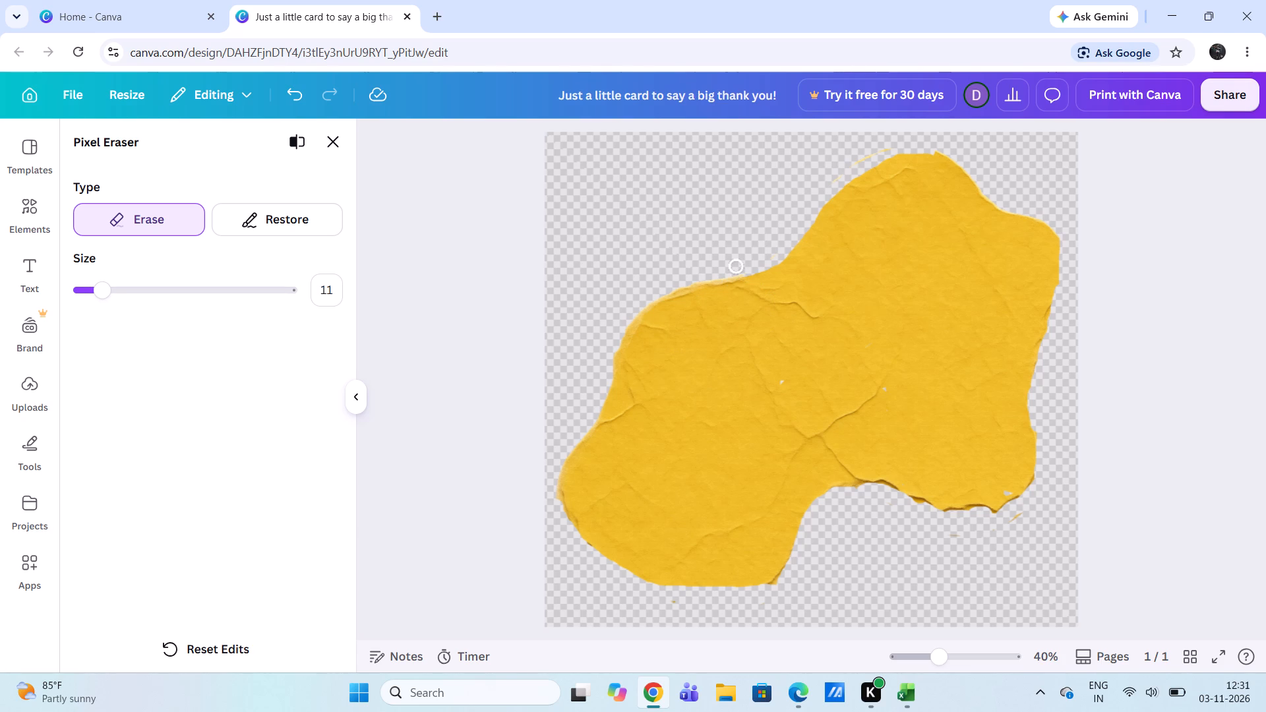
pyautogui.moveTo(754, 263); pyautogui.dragTo(748, 272)
pyautogui.moveTo(748, 272); pyautogui.dragTo(715, 281)
pyautogui.moveTo(715, 281); pyautogui.dragTo(646, 312)
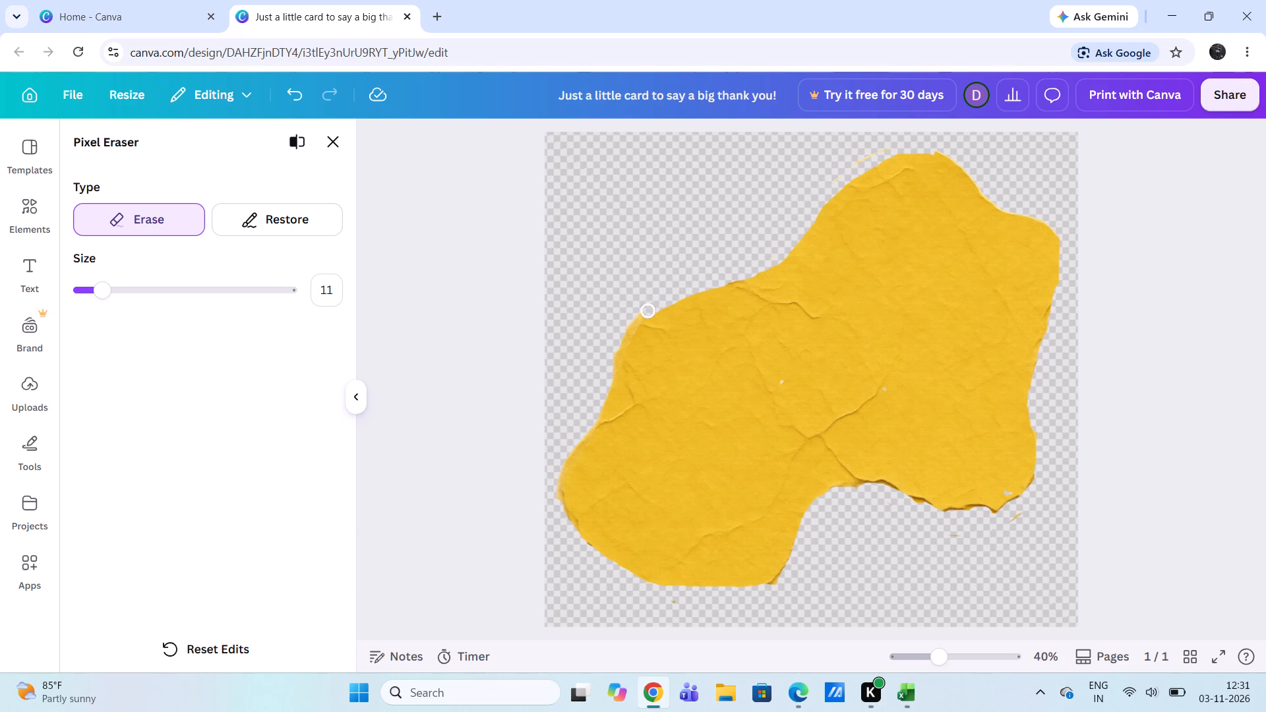
pyautogui.moveTo(646, 312); pyautogui.dragTo(618, 352)
pyautogui.moveTo(618, 352); pyautogui.dragTo(607, 396)
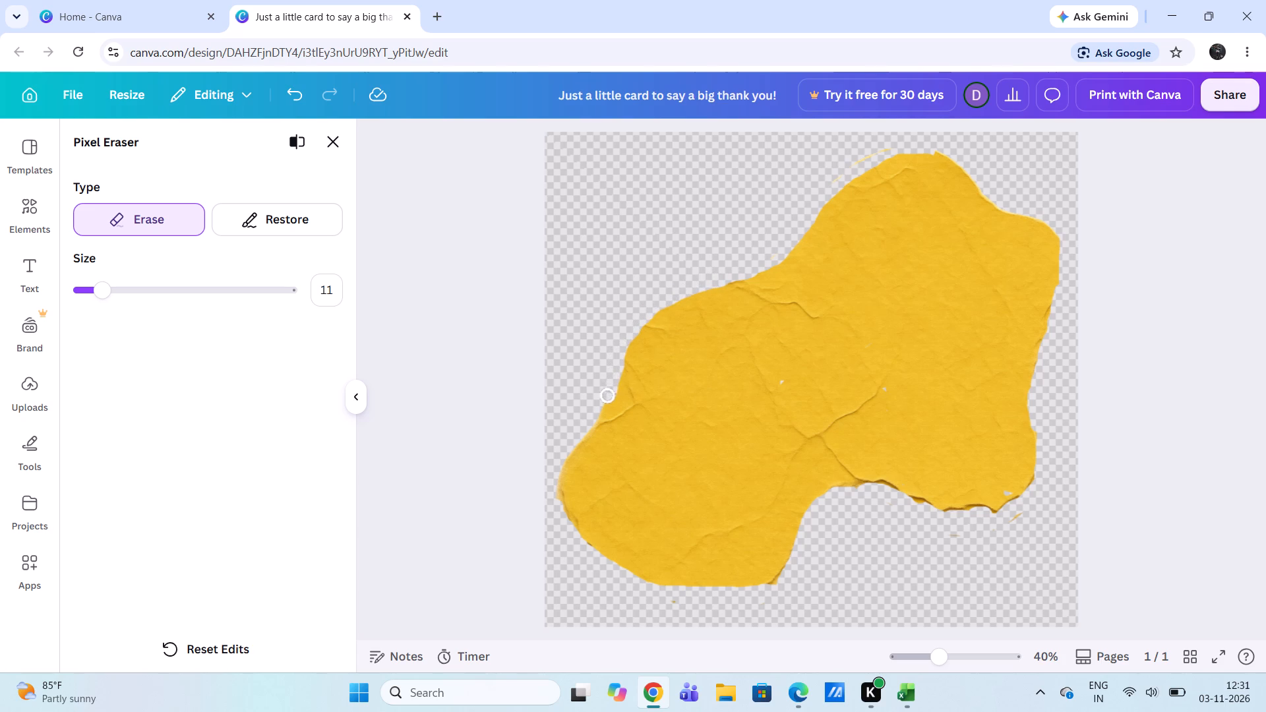
pyautogui.moveTo(607, 396); pyautogui.dragTo(585, 440)
pyautogui.moveTo(585, 440); pyautogui.dragTo(562, 497)
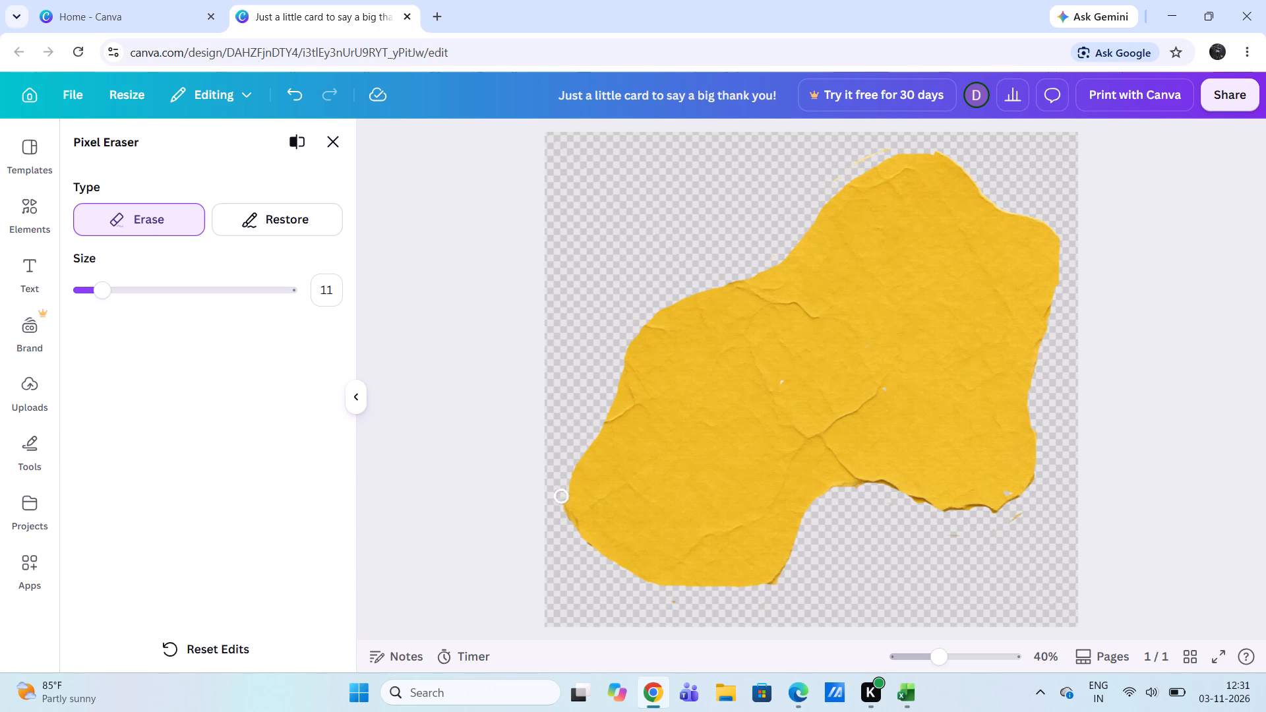
# Erase the rough edge around the underside of the lower-left lobe, rounding its lower-right corner up toward the inner notch.
pyautogui.moveTo(562, 497); pyautogui.dragTo(589, 589)
pyautogui.moveTo(589, 589); pyautogui.dragTo(588, 533)
pyautogui.moveTo(588, 533); pyautogui.dragTo(582, 531)
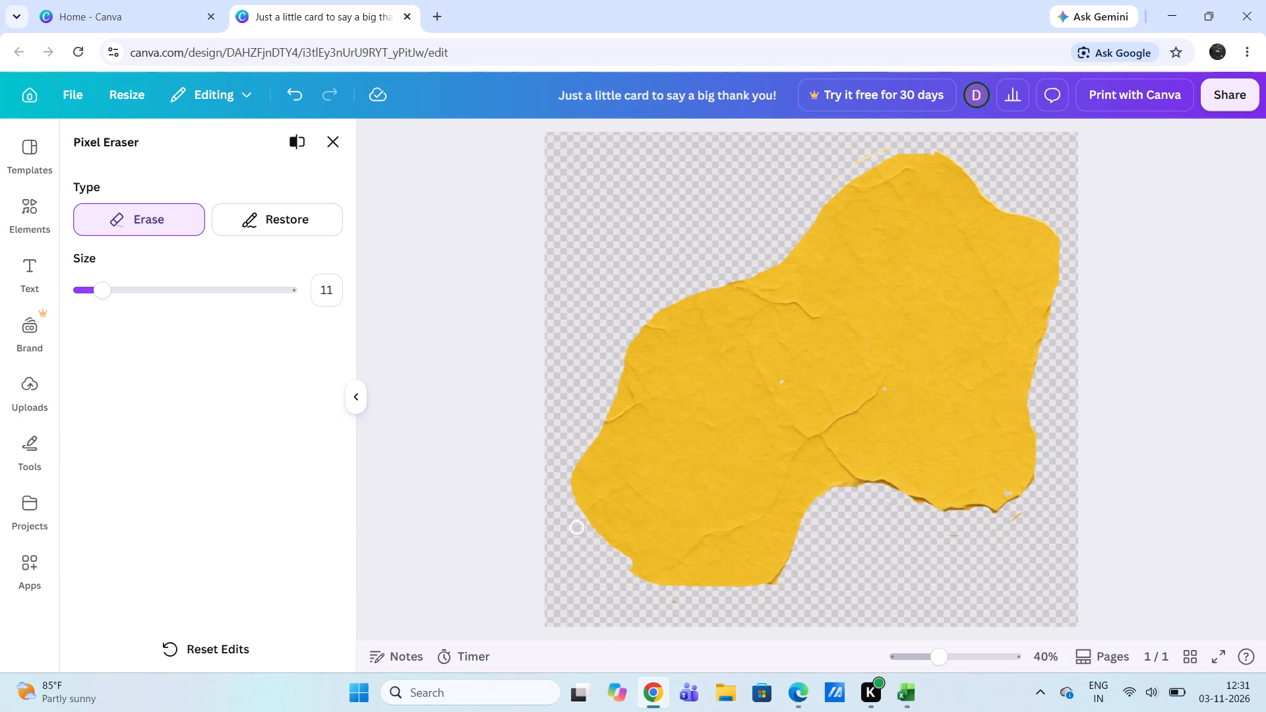
pyautogui.moveTo(582, 531); pyautogui.dragTo(632, 564)
pyautogui.moveTo(632, 564); pyautogui.dragTo(651, 574)
pyautogui.moveTo(651, 574); pyautogui.dragTo(653, 574)
pyautogui.moveTo(653, 574); pyautogui.dragTo(695, 580)
pyautogui.moveTo(695, 580); pyautogui.dragTo(732, 579)
pyautogui.moveTo(732, 579); pyautogui.dragTo(748, 578)
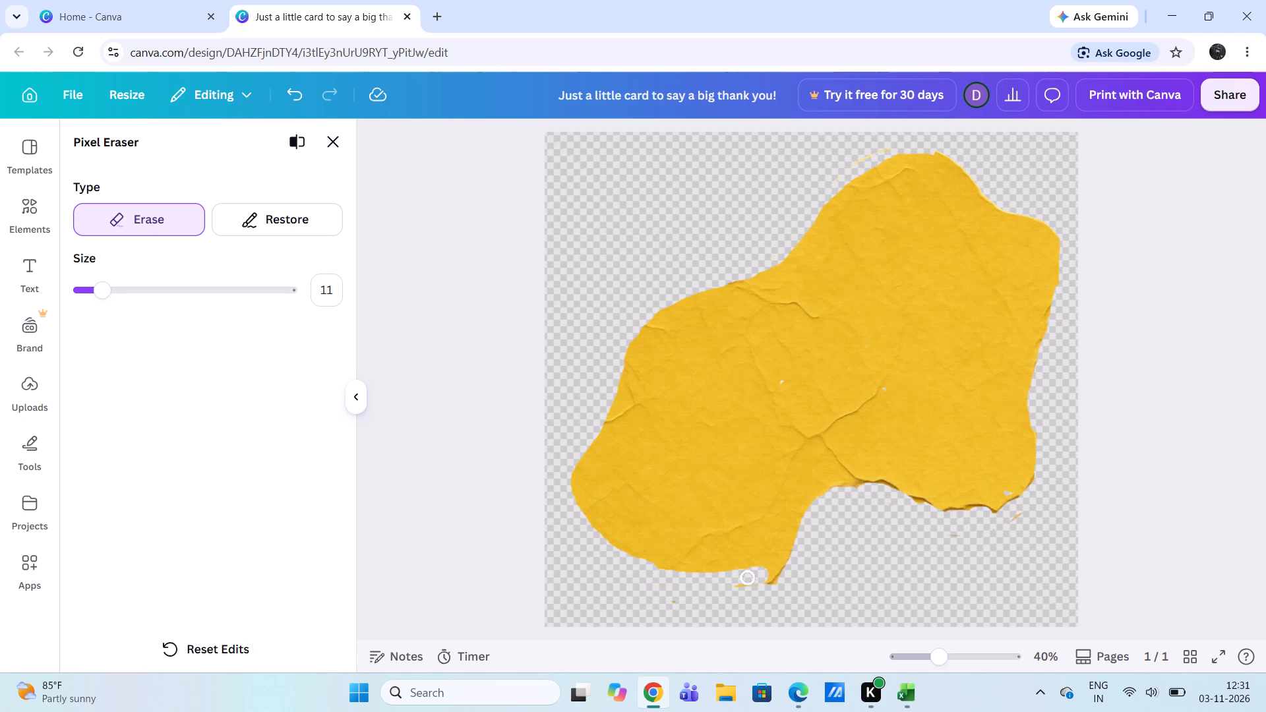
pyautogui.moveTo(748, 578); pyautogui.dragTo(760, 577)
pyautogui.moveTo(760, 577); pyautogui.dragTo(771, 579)
pyautogui.moveTo(771, 579); pyautogui.dragTo(802, 545)
# Erase the dark torn edge from the inner notch along the underside of the lower-right lobe to its bottom corner.
pyautogui.moveTo(802, 545); pyautogui.dragTo(839, 492)
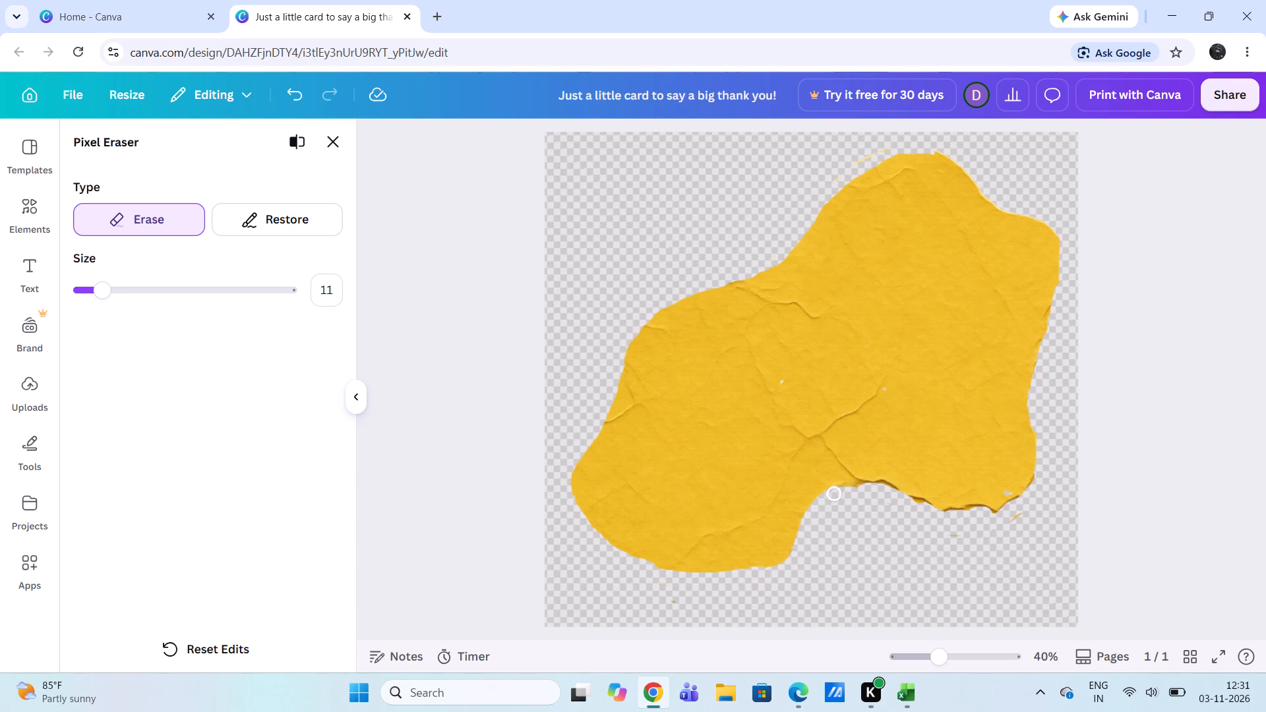
pyautogui.moveTo(839, 492); pyautogui.dragTo(884, 487)
pyautogui.moveTo(884, 487); pyautogui.dragTo(933, 500)
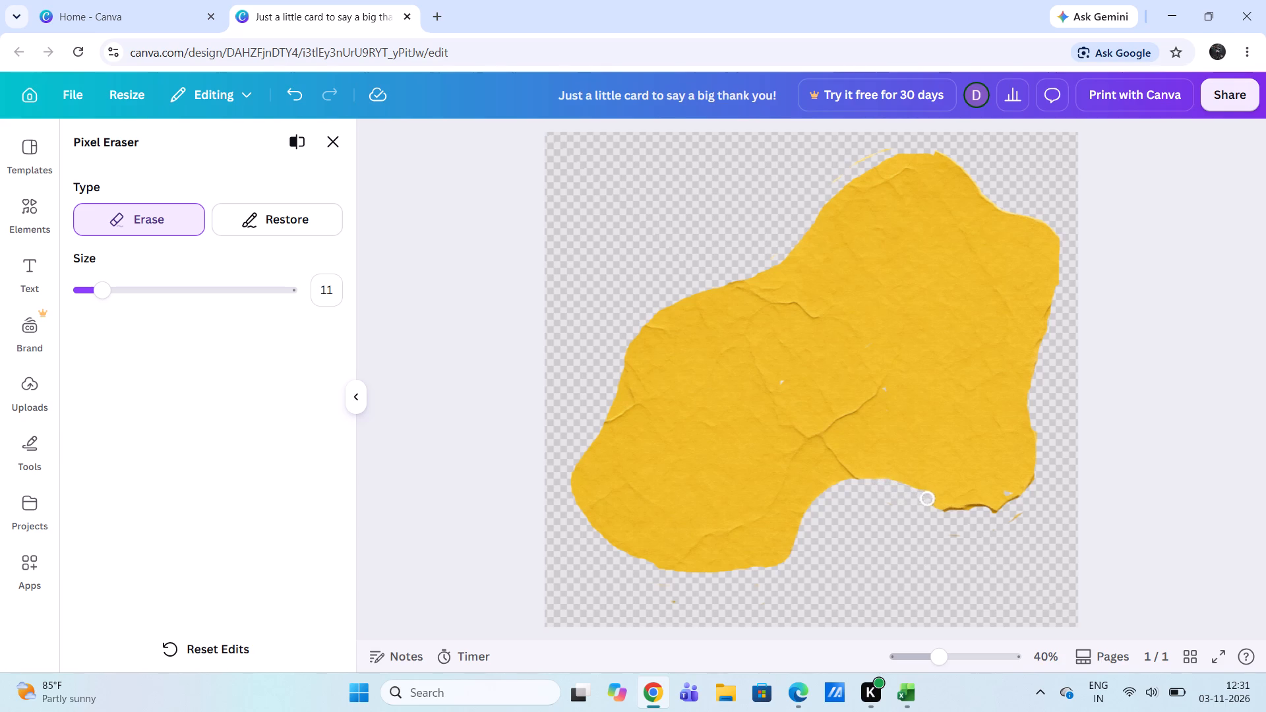
pyautogui.moveTo(933, 500); pyautogui.dragTo(951, 506)
pyautogui.moveTo(951, 506); pyautogui.dragTo(1024, 511)
pyautogui.moveTo(1024, 511); pyautogui.dragTo(1013, 506)
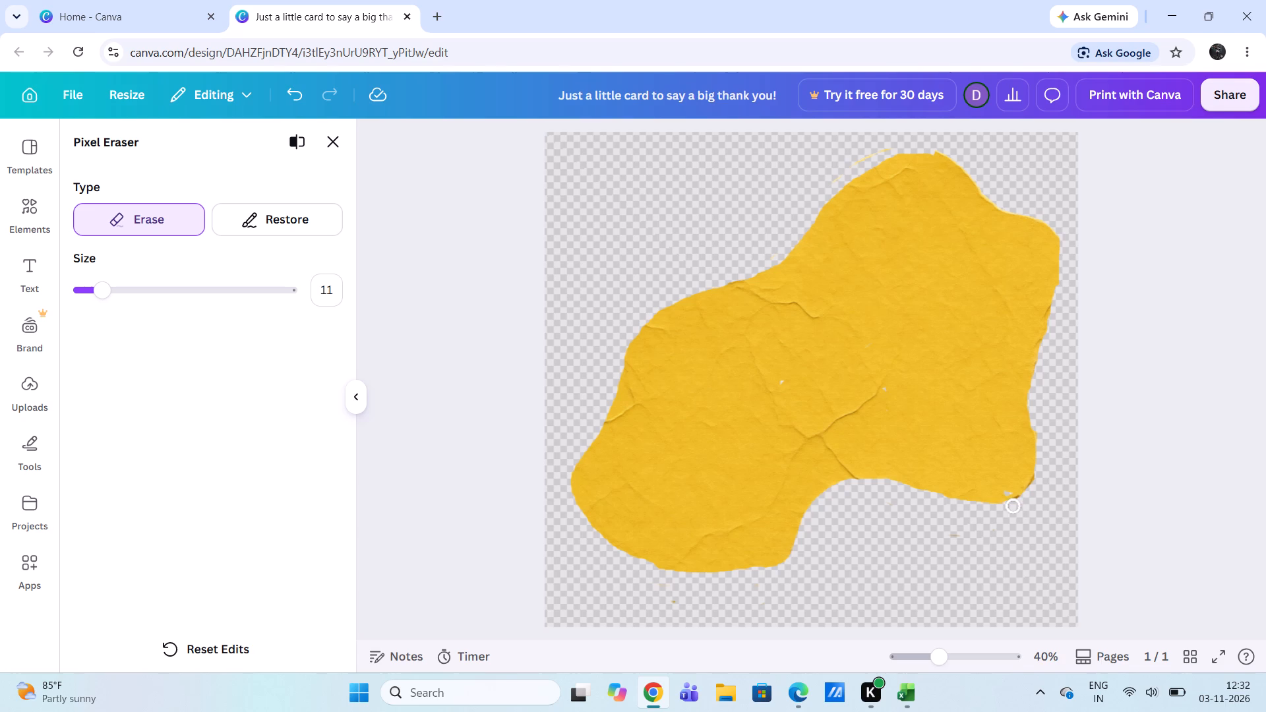
# Erase the rough edge around the lower-right lobe's corner and up the paper shape's right side to the shallow inward bend.
pyautogui.moveTo(1013, 506); pyautogui.dragTo(1038, 473)
pyautogui.moveTo(1038, 473); pyautogui.dragTo(1033, 413)
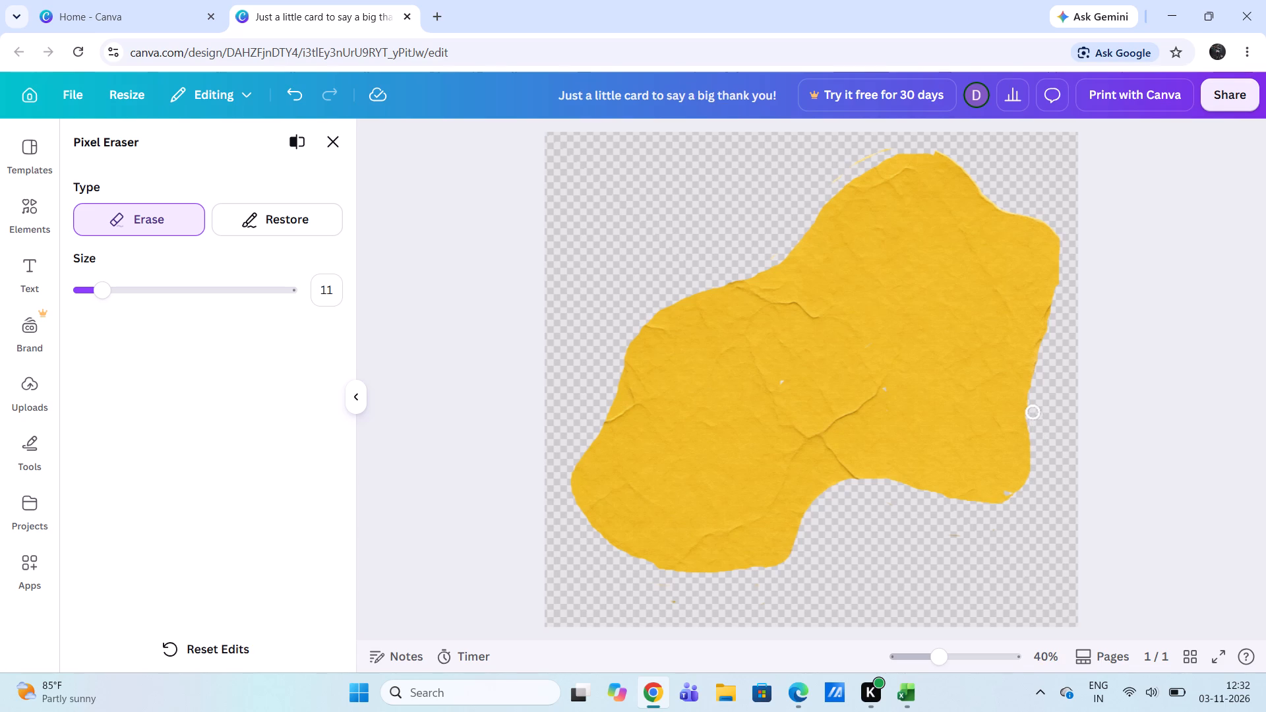
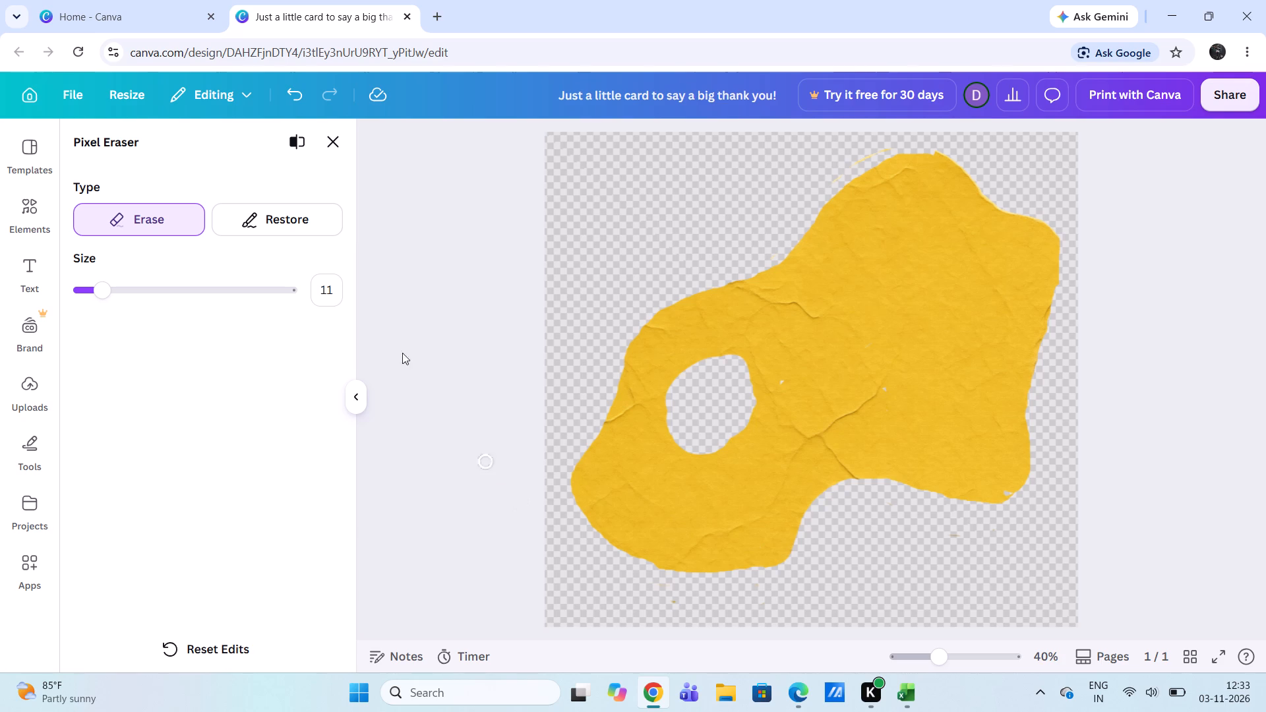
# Switch the Pixel Eraser to Restore mode for the yellow paper shape.
pyautogui.click(320, 225)
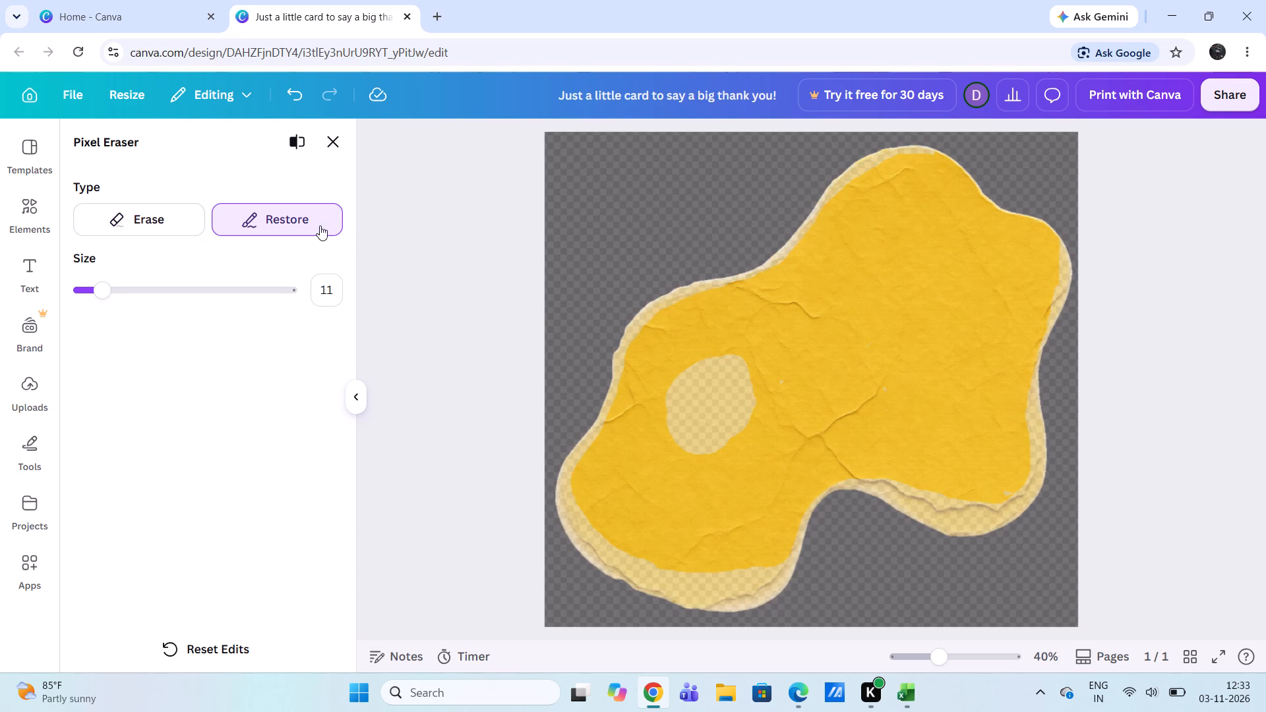
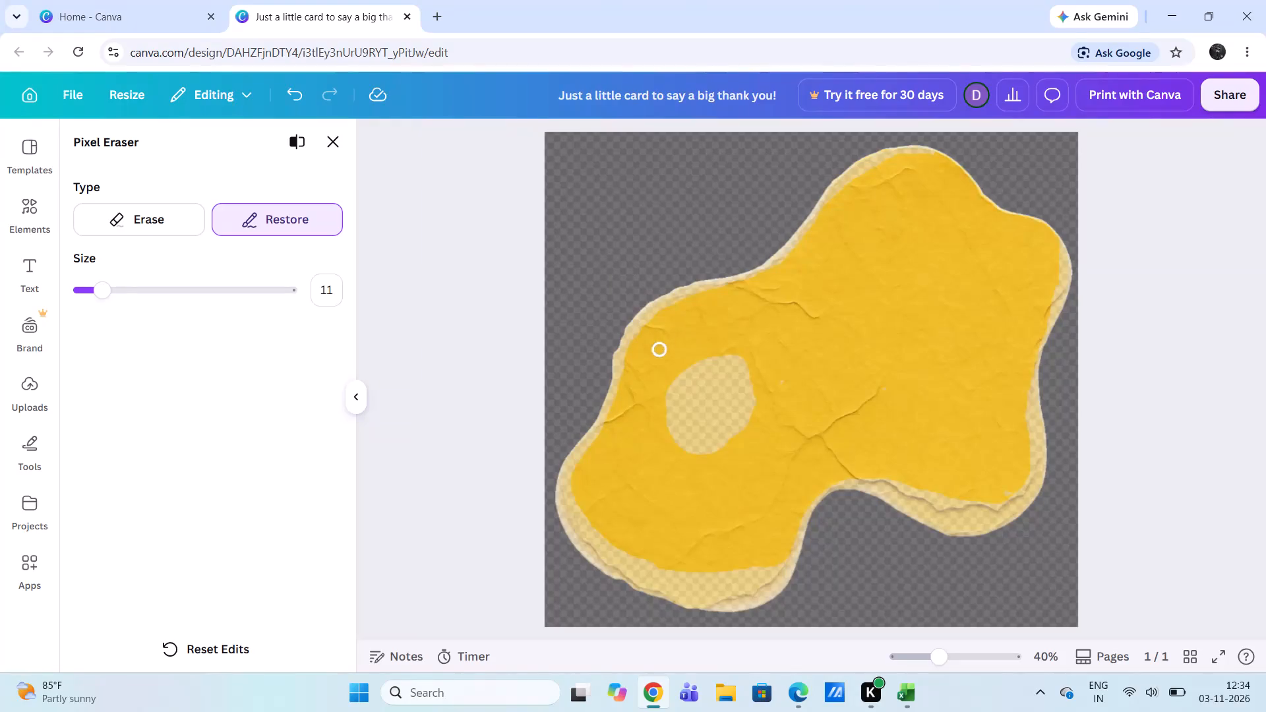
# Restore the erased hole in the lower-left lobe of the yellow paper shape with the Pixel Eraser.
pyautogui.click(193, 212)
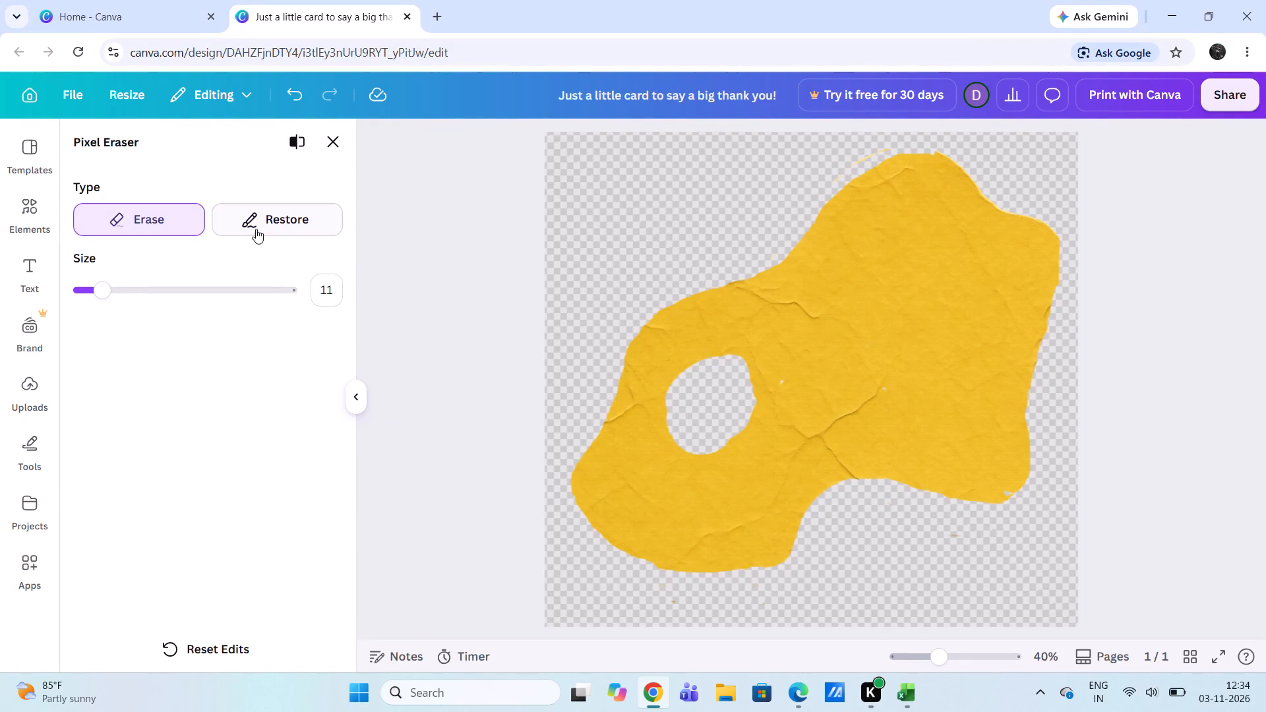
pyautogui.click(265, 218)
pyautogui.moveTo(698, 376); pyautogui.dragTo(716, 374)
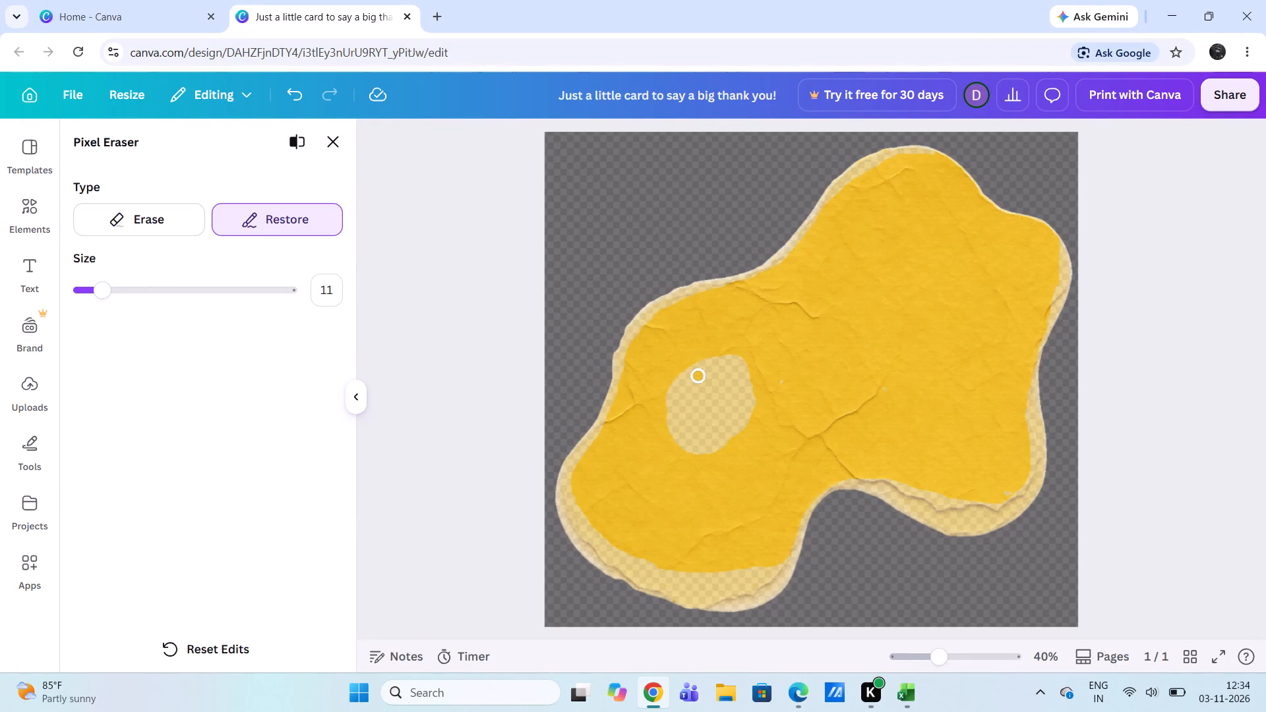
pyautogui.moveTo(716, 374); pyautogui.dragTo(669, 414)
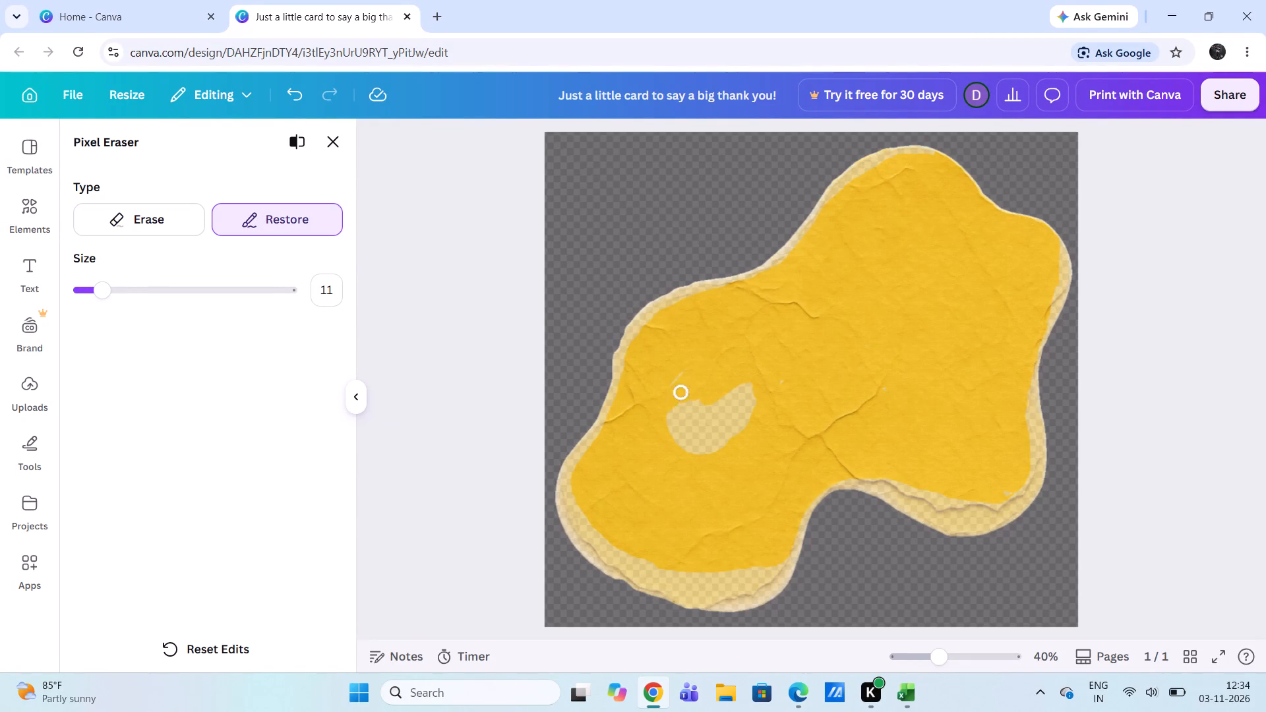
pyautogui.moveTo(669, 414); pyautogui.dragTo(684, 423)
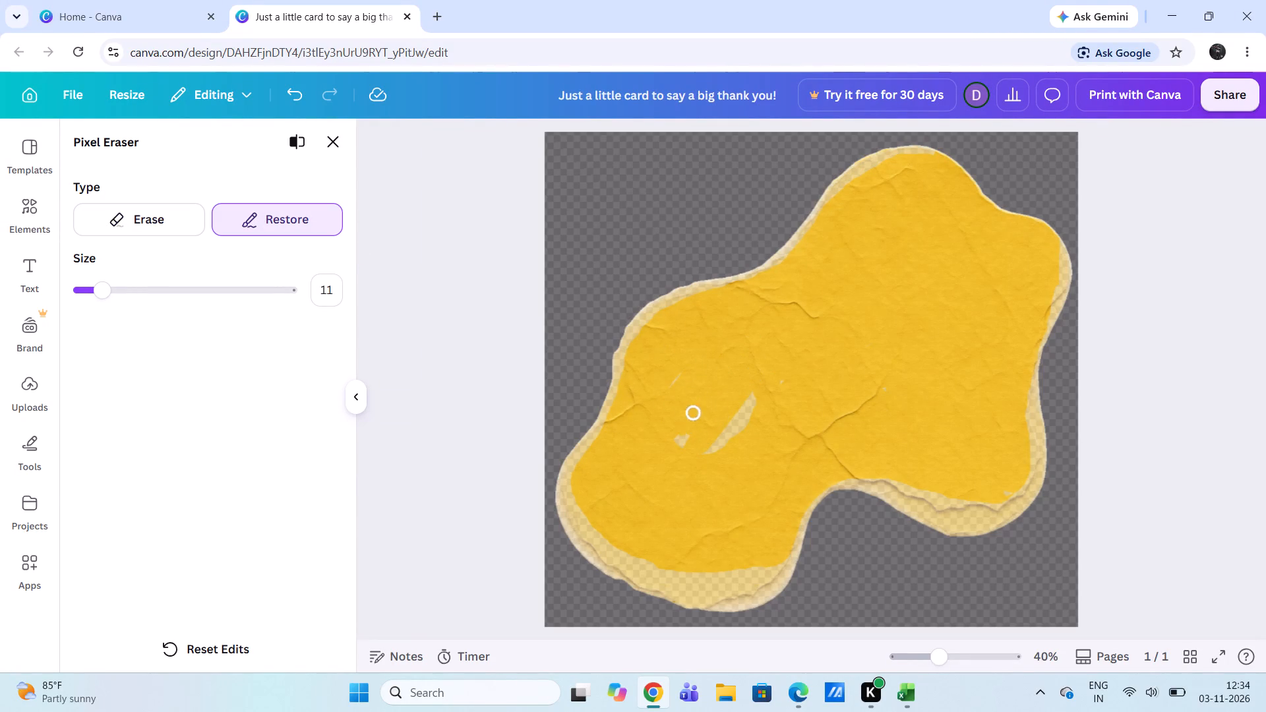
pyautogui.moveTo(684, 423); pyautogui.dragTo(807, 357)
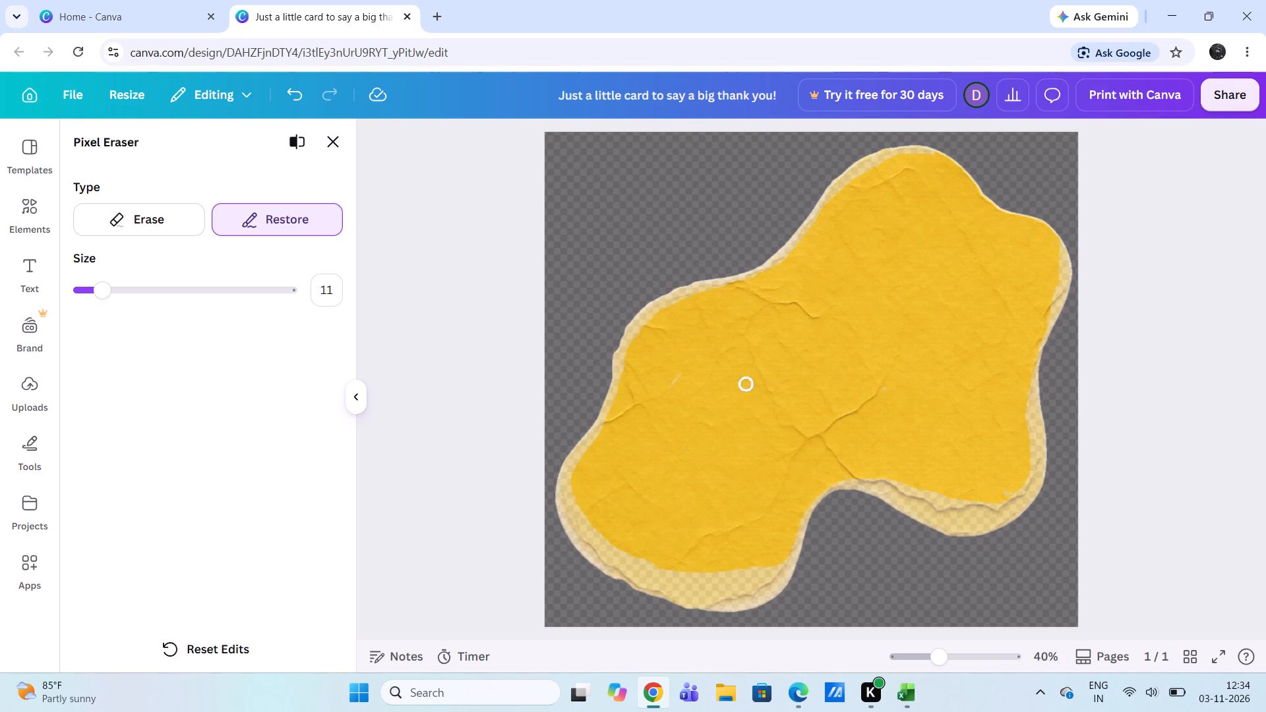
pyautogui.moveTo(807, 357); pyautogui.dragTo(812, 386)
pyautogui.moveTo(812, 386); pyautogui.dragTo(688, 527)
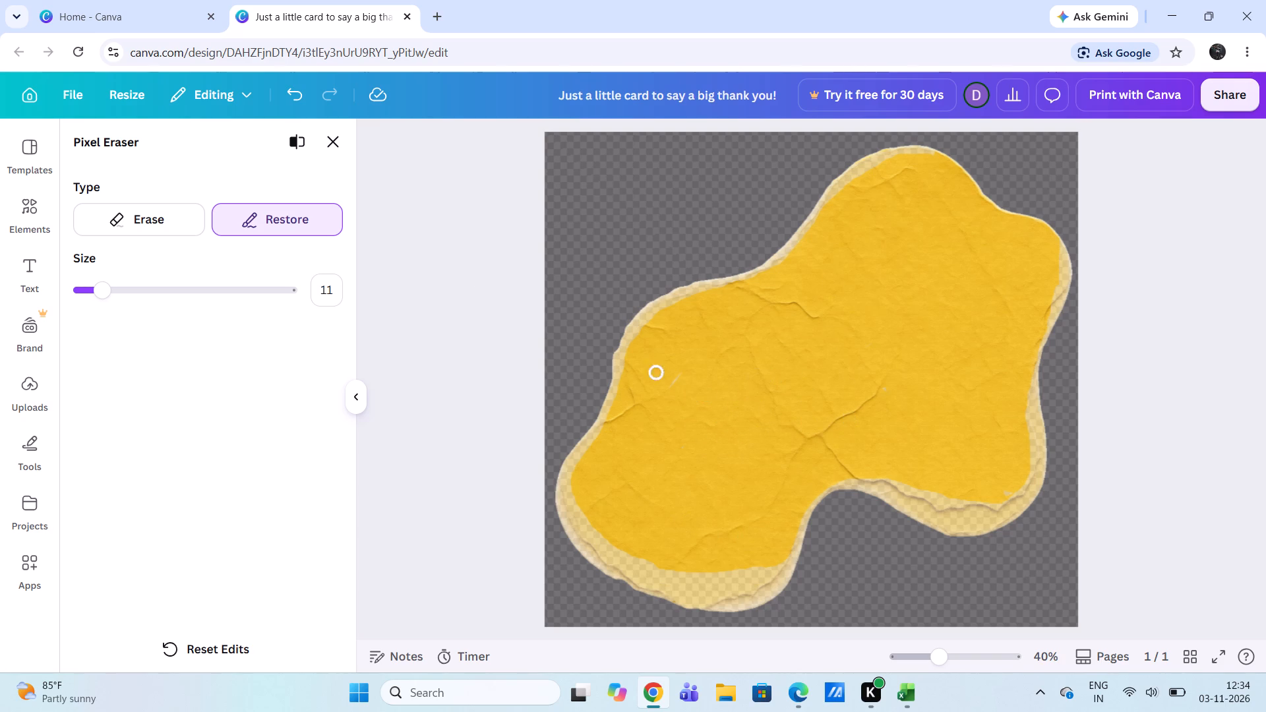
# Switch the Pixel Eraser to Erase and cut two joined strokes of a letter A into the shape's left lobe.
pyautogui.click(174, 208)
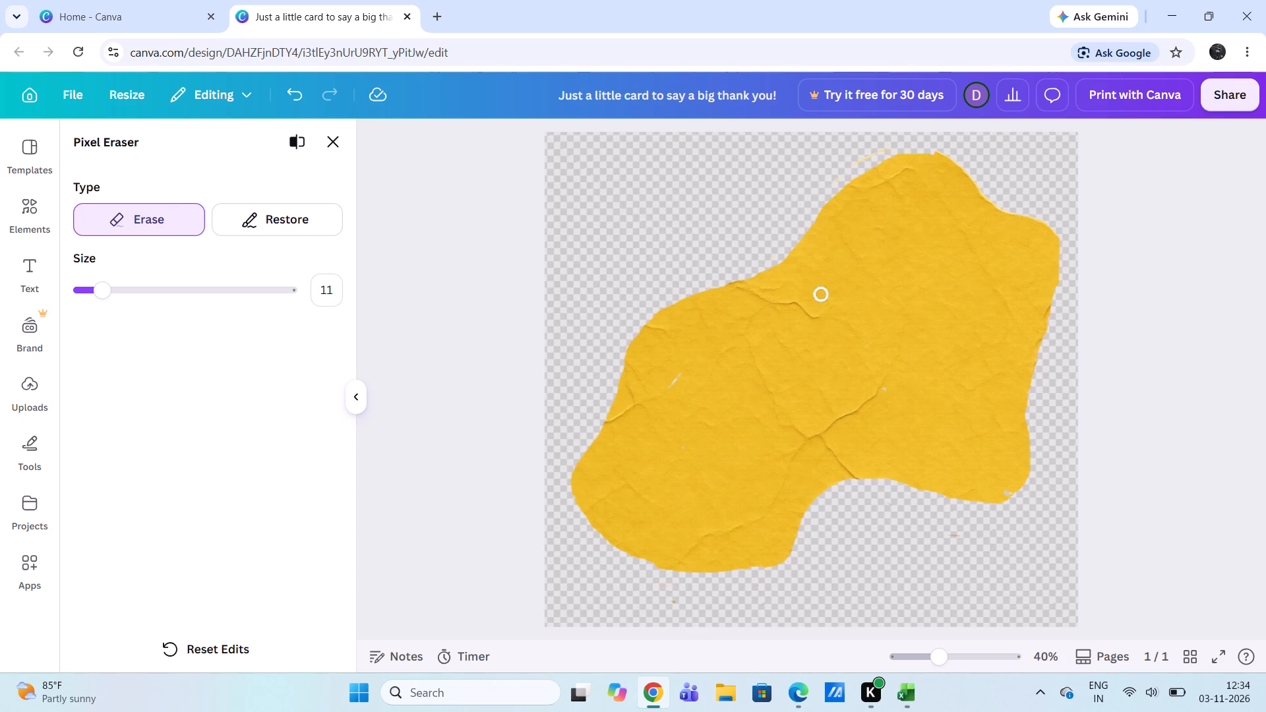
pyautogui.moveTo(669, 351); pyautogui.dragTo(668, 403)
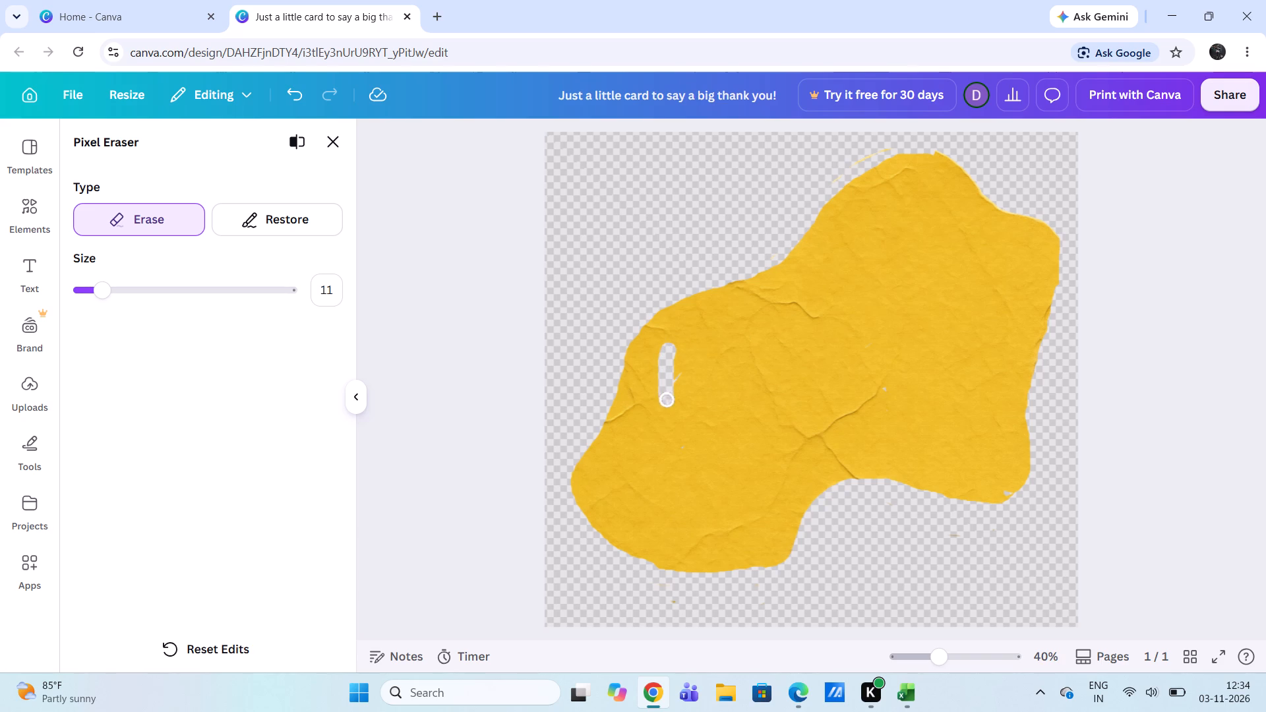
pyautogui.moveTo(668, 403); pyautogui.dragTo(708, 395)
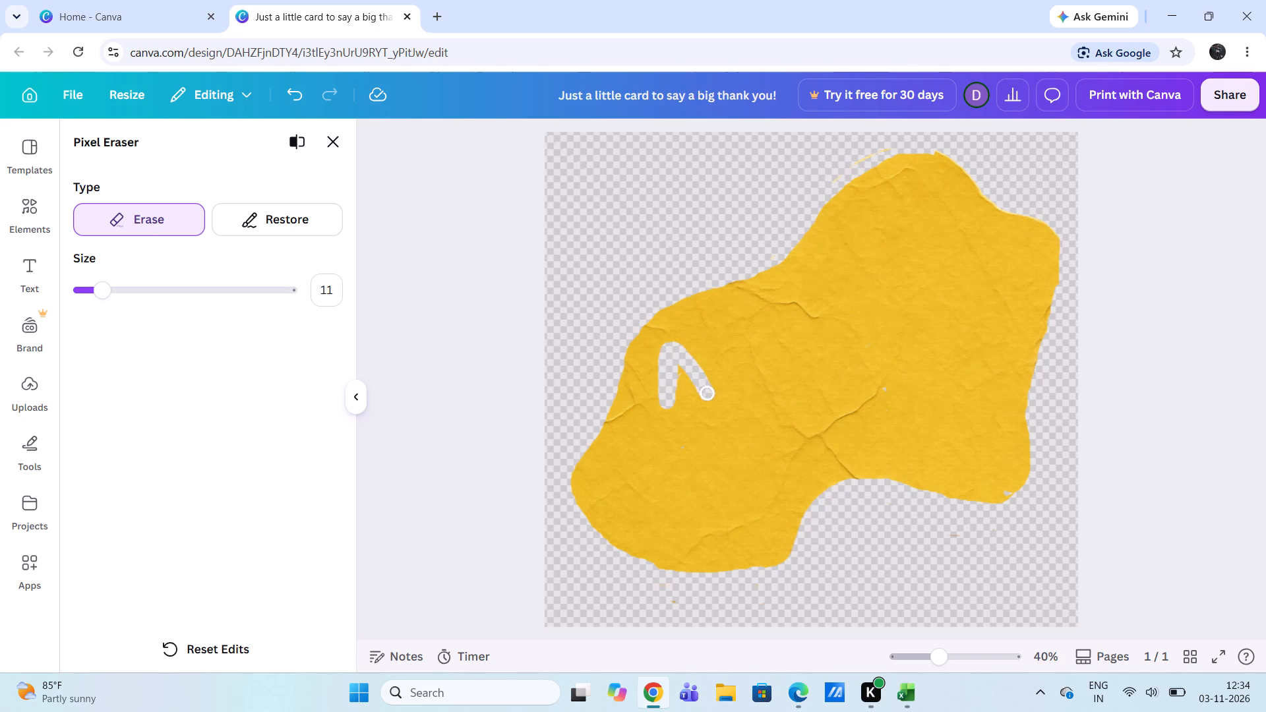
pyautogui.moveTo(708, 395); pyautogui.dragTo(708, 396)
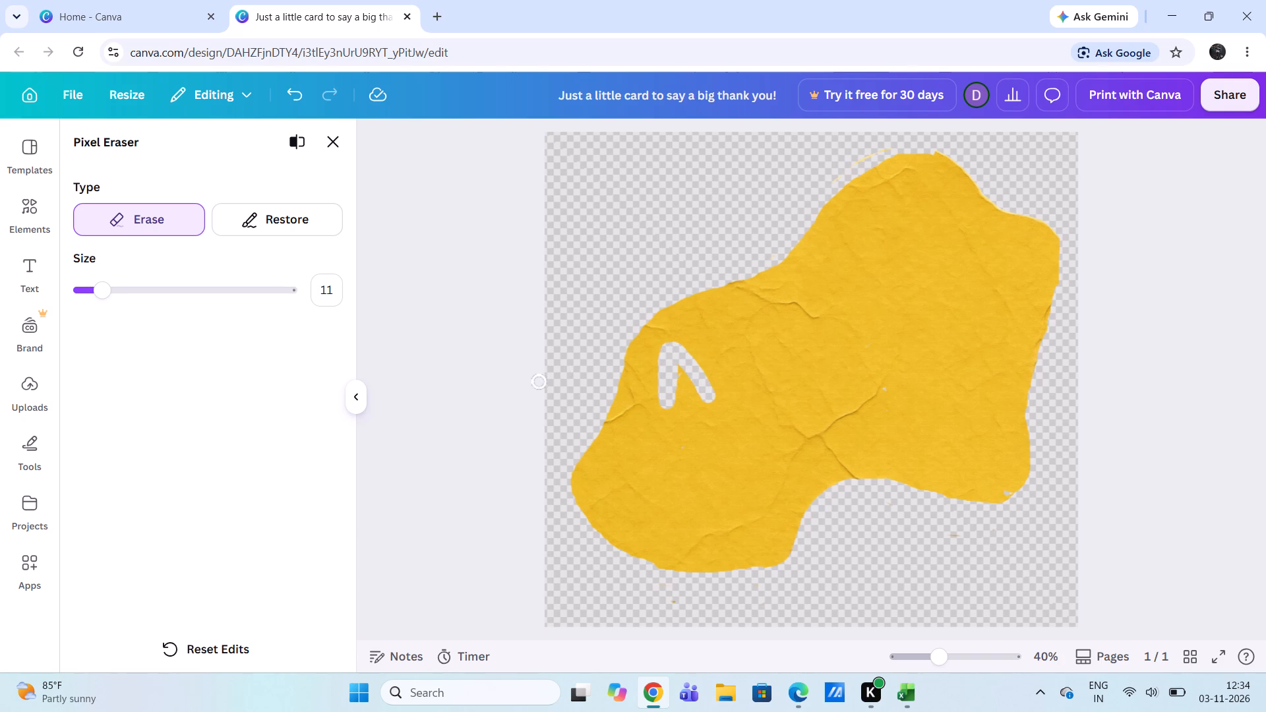
# Undo the Pixel Eraser edits to bring back the original, unerased yellow paper shape.
pyautogui.hotkey('ctrl', 'z')
pyautogui.click(540, 382)
pyautogui.hotkey('ctrl', 'z')
pyautogui.hotkey('ctrl', 'z')
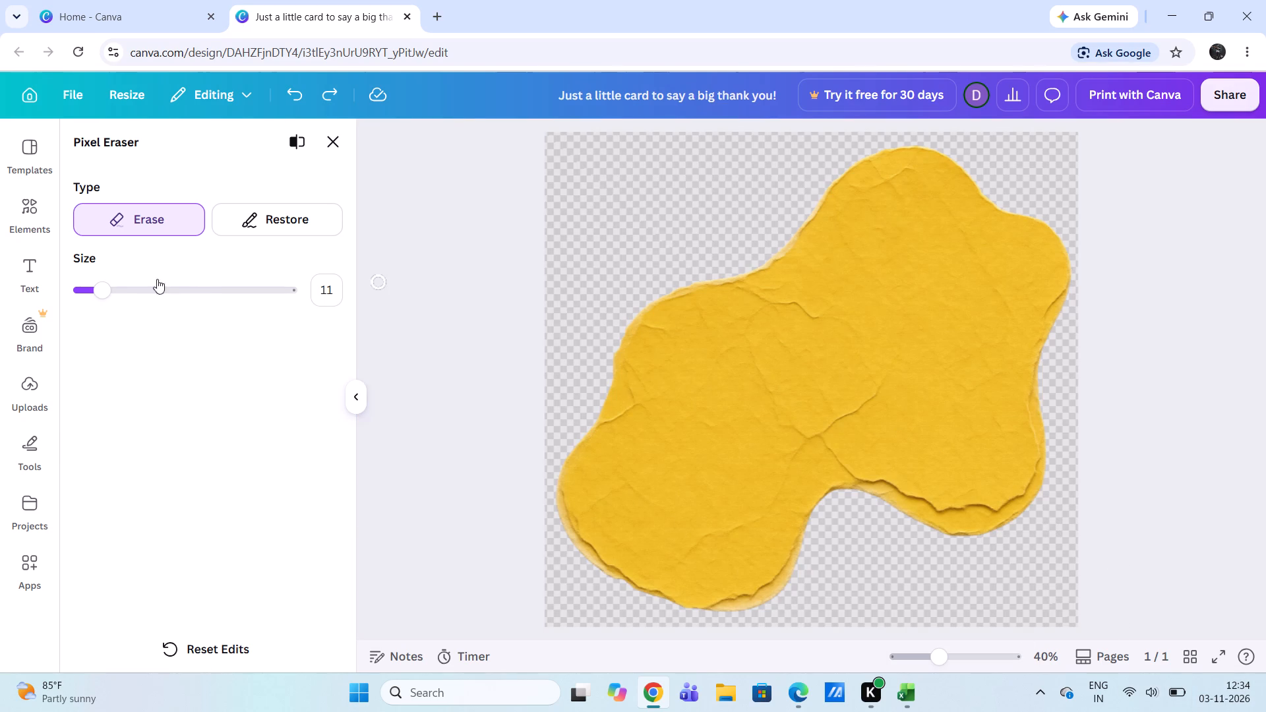
# Set the eraser size to 6 and erase a handwritten capital A into the left lobe of the yellow shape.
pyautogui.moveTo(106, 288); pyautogui.dragTo(92, 294)
pyautogui.moveTo(92, 294); pyautogui.dragTo(91, 294)
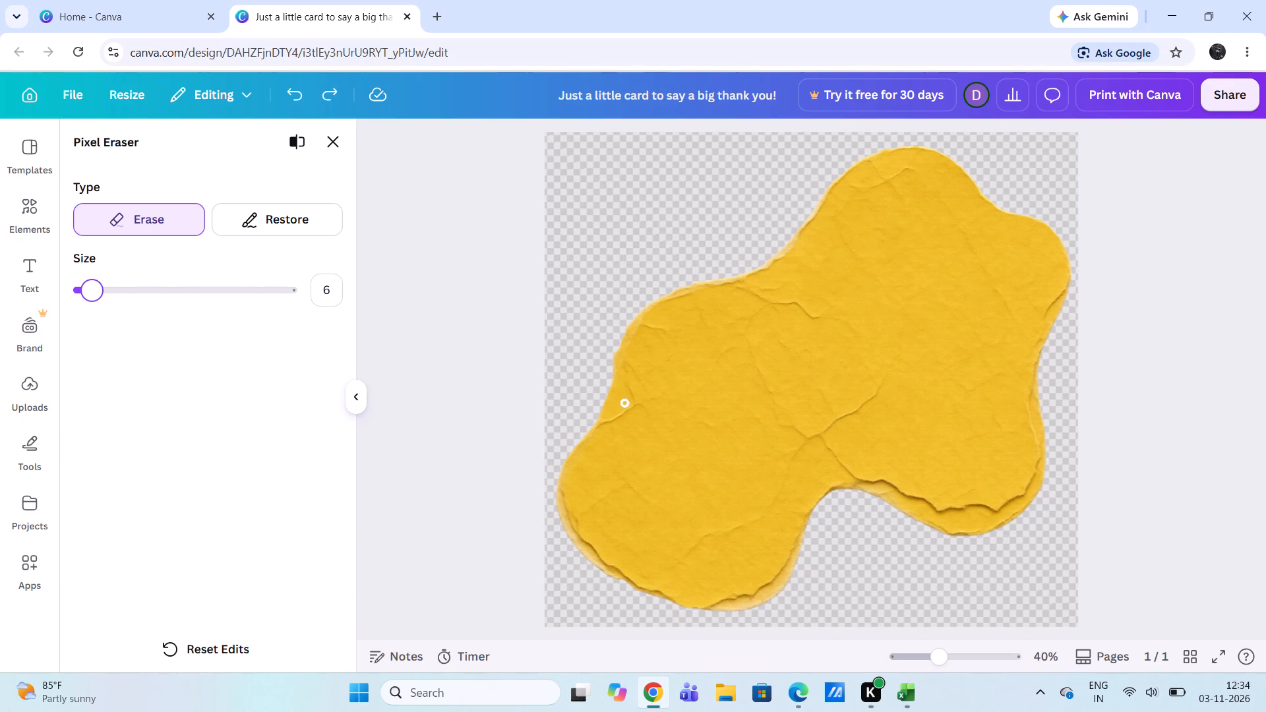
pyautogui.moveTo(625, 403); pyautogui.dragTo(620, 443)
pyautogui.moveTo(620, 443); pyautogui.dragTo(619, 477)
pyautogui.moveTo(629, 405); pyautogui.dragTo(663, 471)
pyautogui.moveTo(626, 450); pyautogui.dragTo(631, 448)
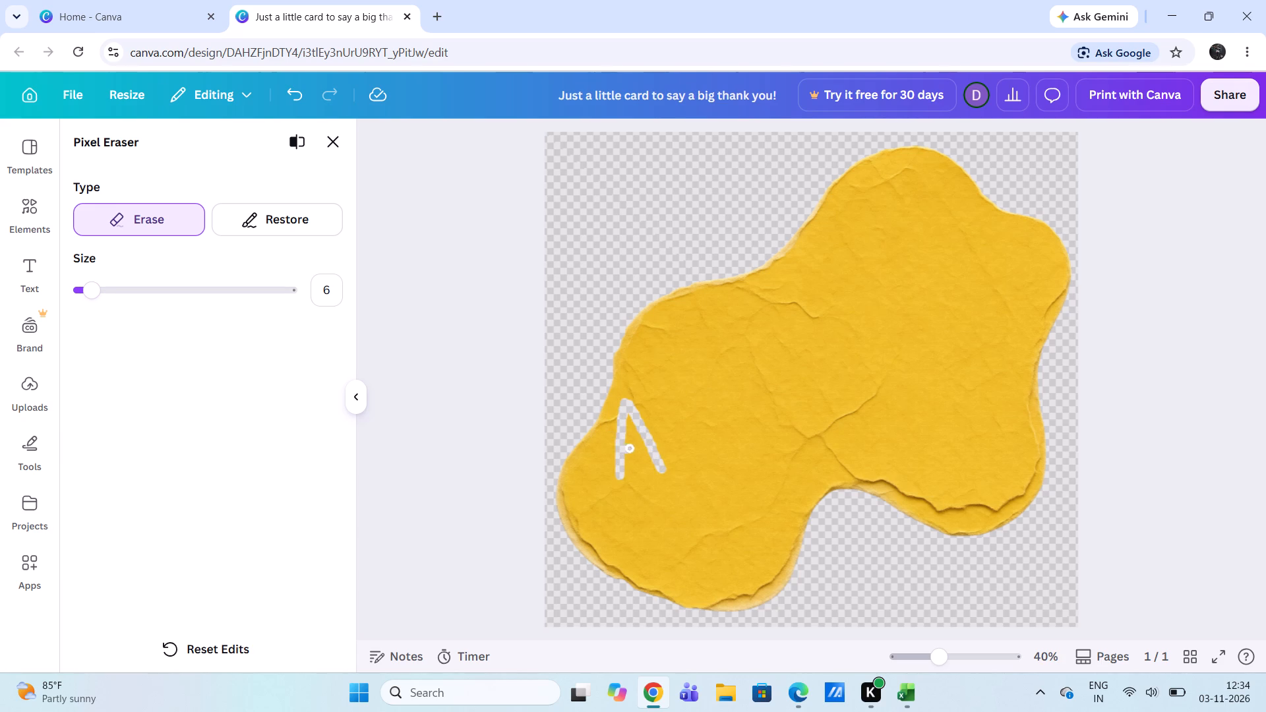
pyautogui.moveTo(631, 448); pyautogui.dragTo(646, 446)
# Erase the handwritten letters "mki" after the A, slanting upward across the yellow shape, including the dot on the i.
pyautogui.moveTo(669, 443); pyautogui.dragTo(673, 427)
pyautogui.moveTo(673, 427); pyautogui.dragTo(686, 440)
pyautogui.moveTo(686, 440); pyautogui.dragTo(715, 445)
pyautogui.moveTo(700, 370); pyautogui.dragTo(729, 427)
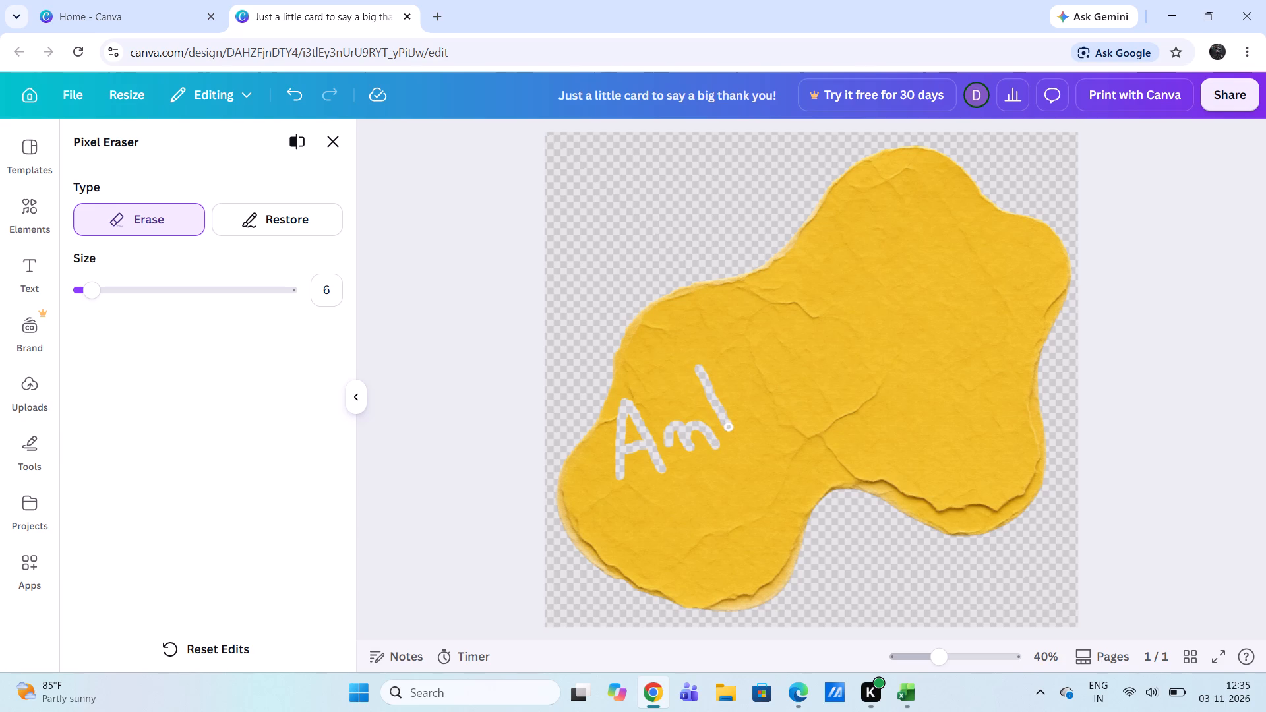
pyautogui.moveTo(729, 427); pyautogui.dragTo(742, 381)
pyautogui.moveTo(742, 407); pyautogui.dragTo(767, 415)
pyautogui.moveTo(778, 381); pyautogui.dragTo(789, 408)
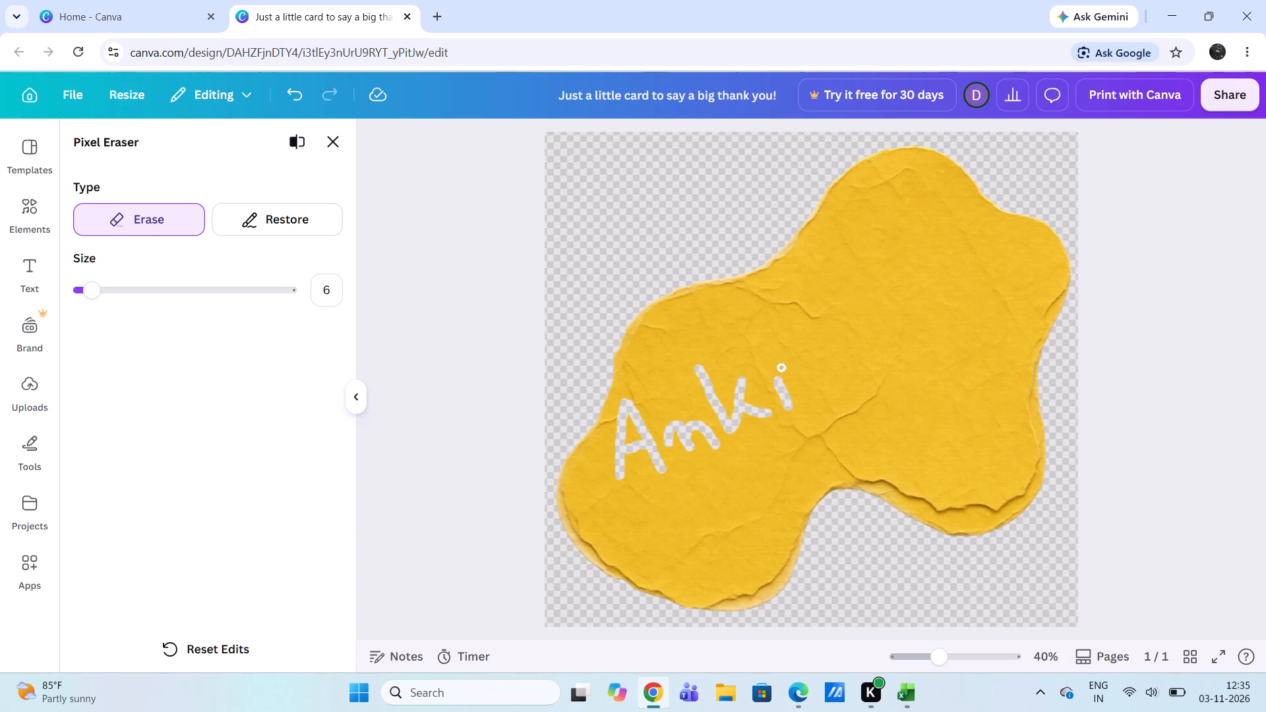
pyautogui.click(768, 356)
# Erase a handwritten letter t with a crossbar after the i, continuing the upward slant of the lettering on the yellow shape.
pyautogui.moveTo(803, 310); pyautogui.dragTo(834, 376)
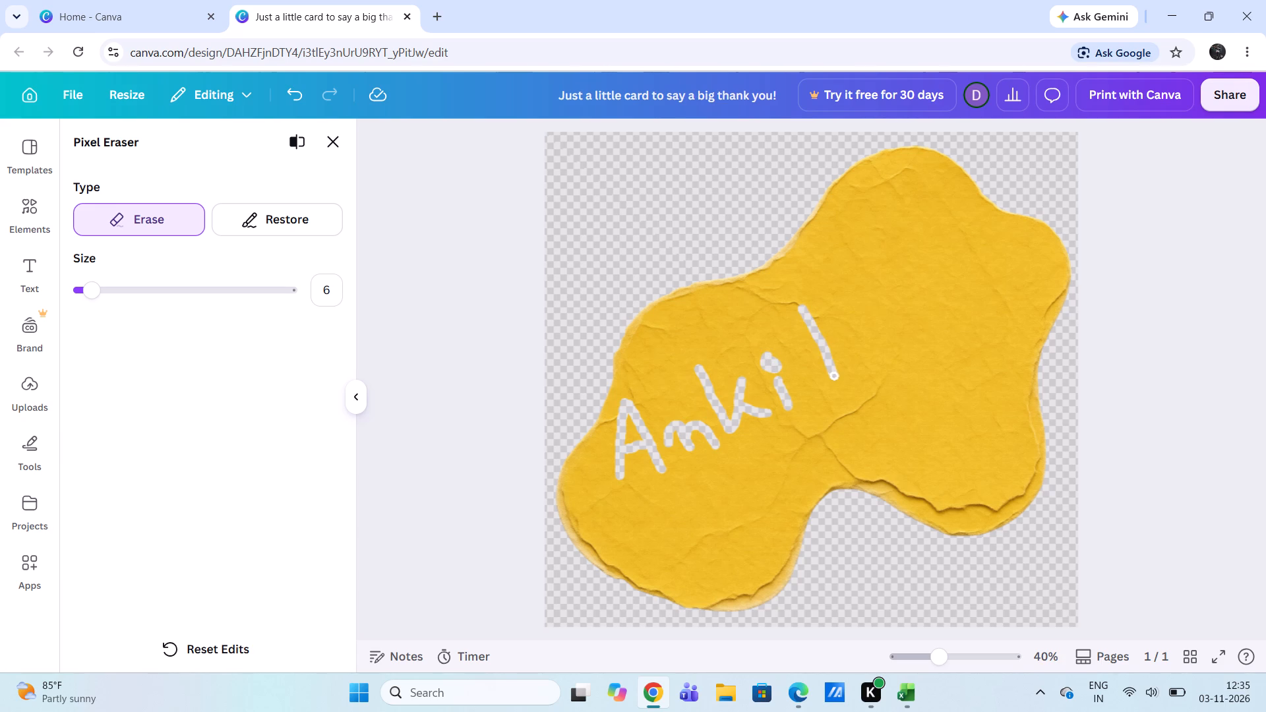
pyautogui.moveTo(834, 376); pyautogui.dragTo(839, 390)
pyautogui.moveTo(799, 355); pyautogui.dragTo(847, 327)
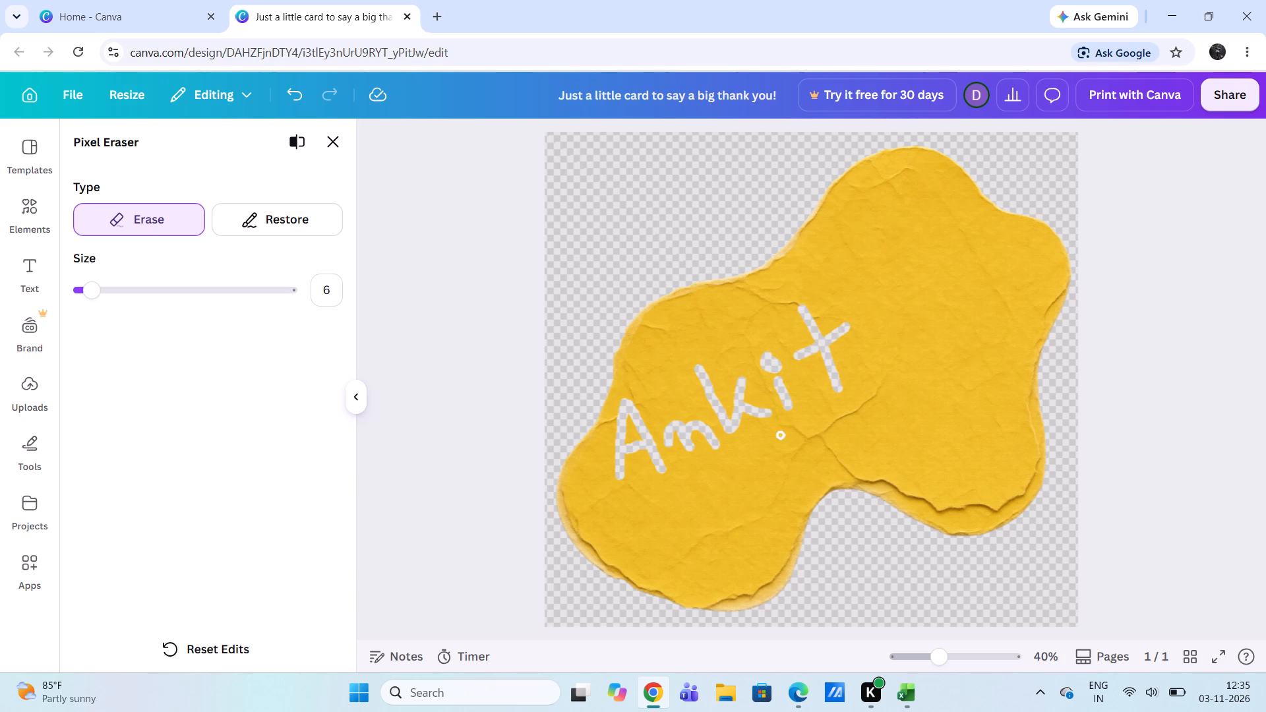
# Erase a jagged zigzag underline beneath the handwritten name, rising from below the A to beyond the t.
pyautogui.moveTo(609, 506); pyautogui.dragTo(778, 425)
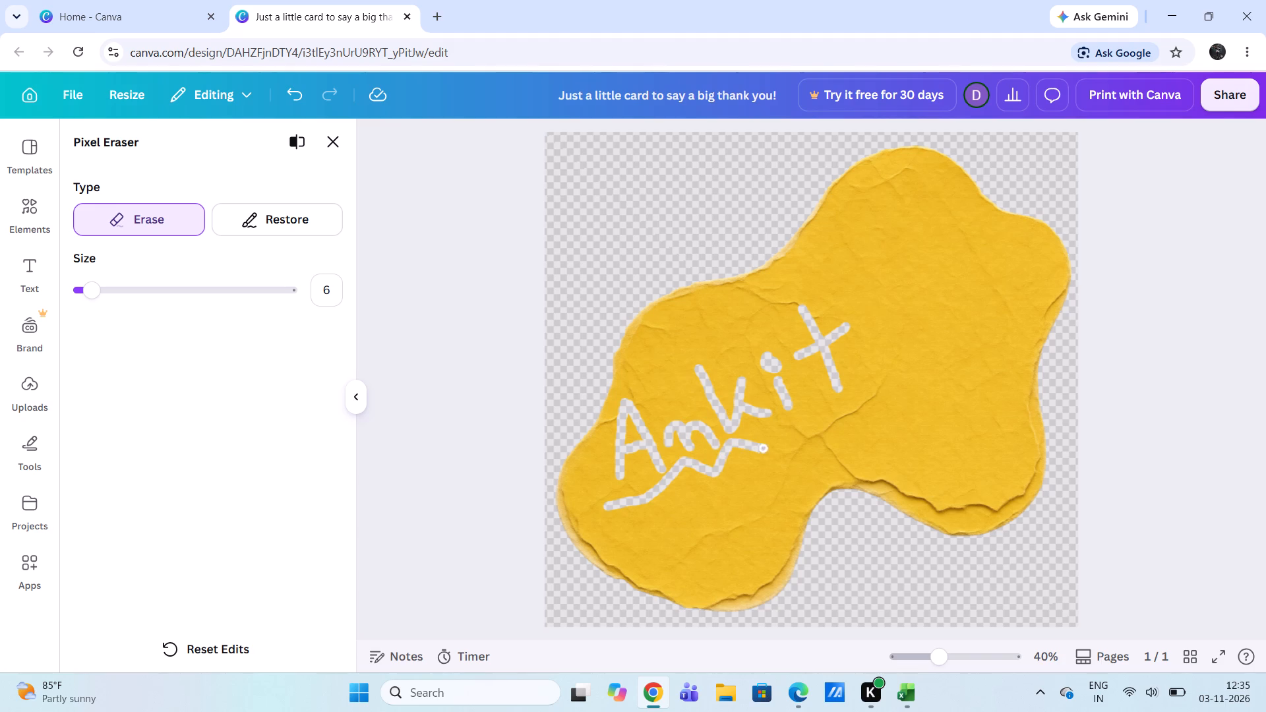
pyautogui.moveTo(778, 425); pyautogui.dragTo(944, 365)
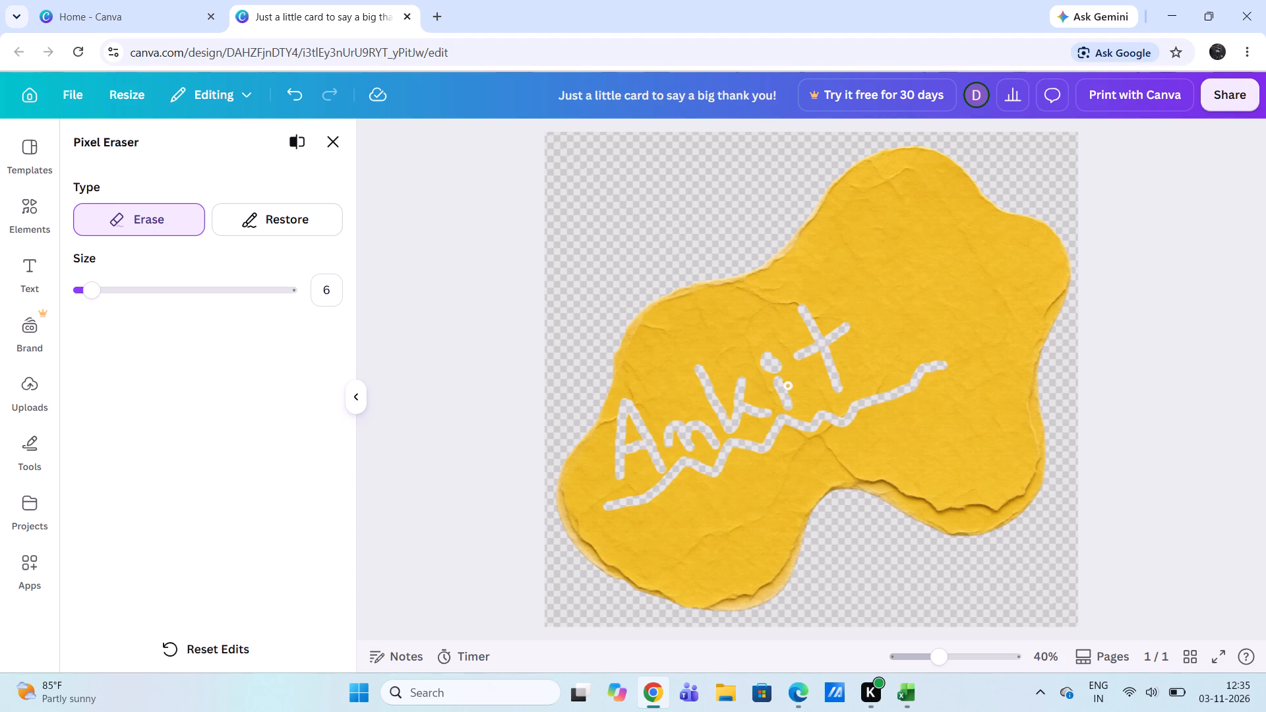
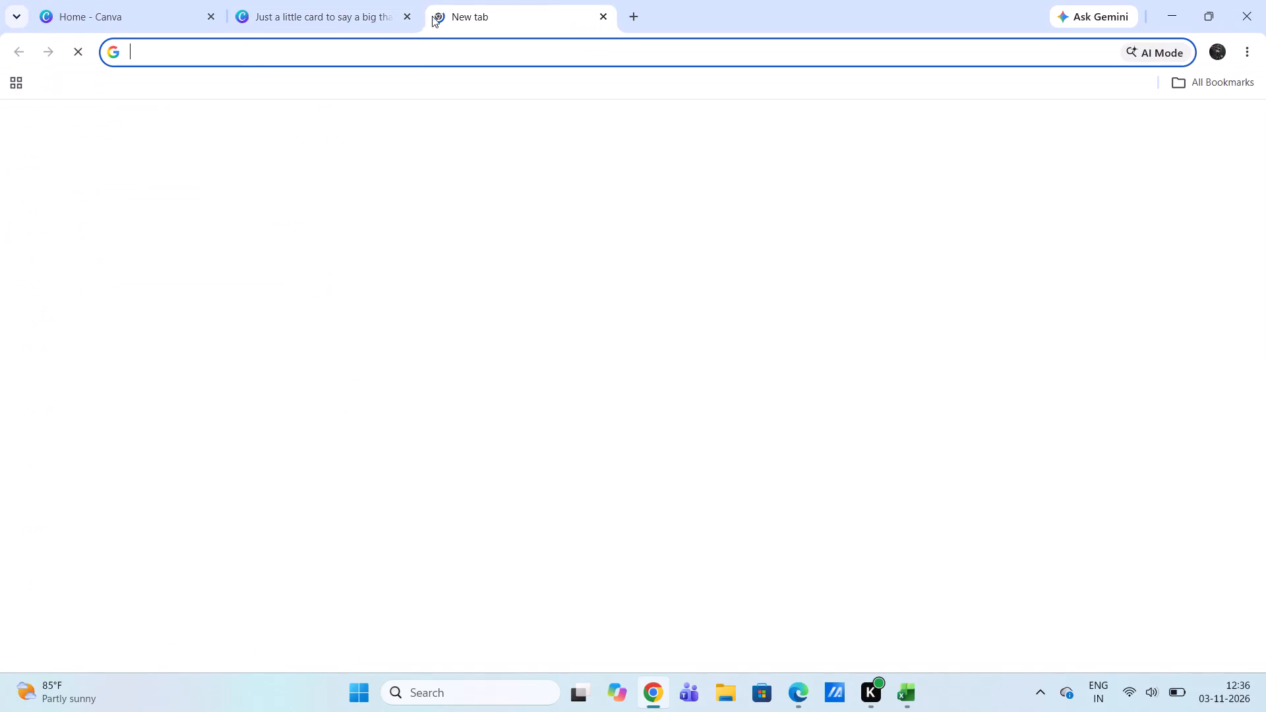
# Activate the Google search box on the new tab page, ready for a query.
pyautogui.click(516, 320)
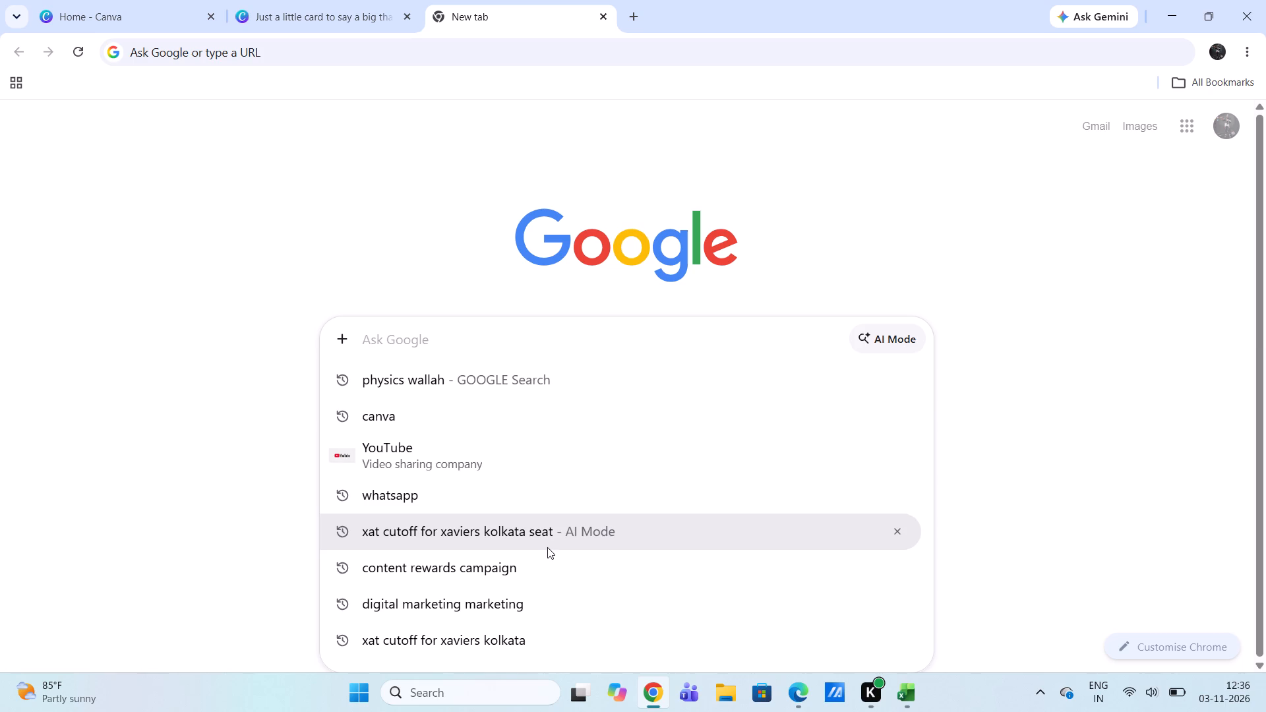
pyautogui.click(491, 343)
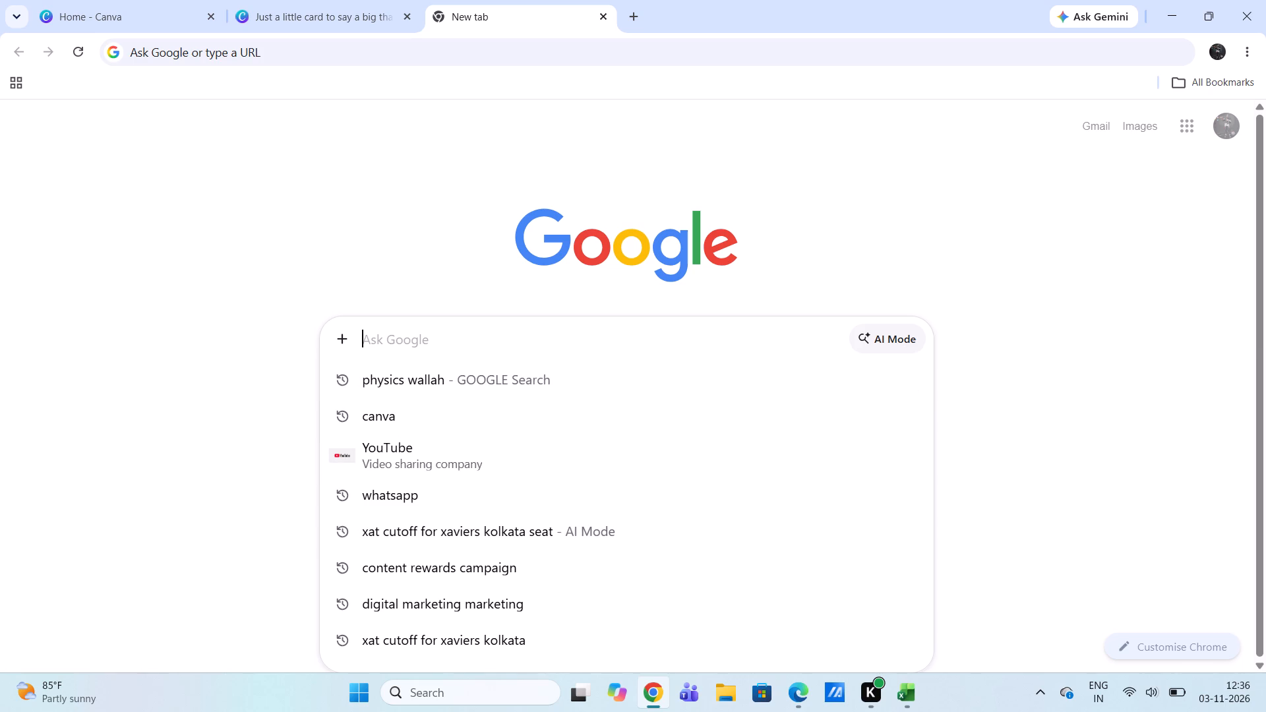